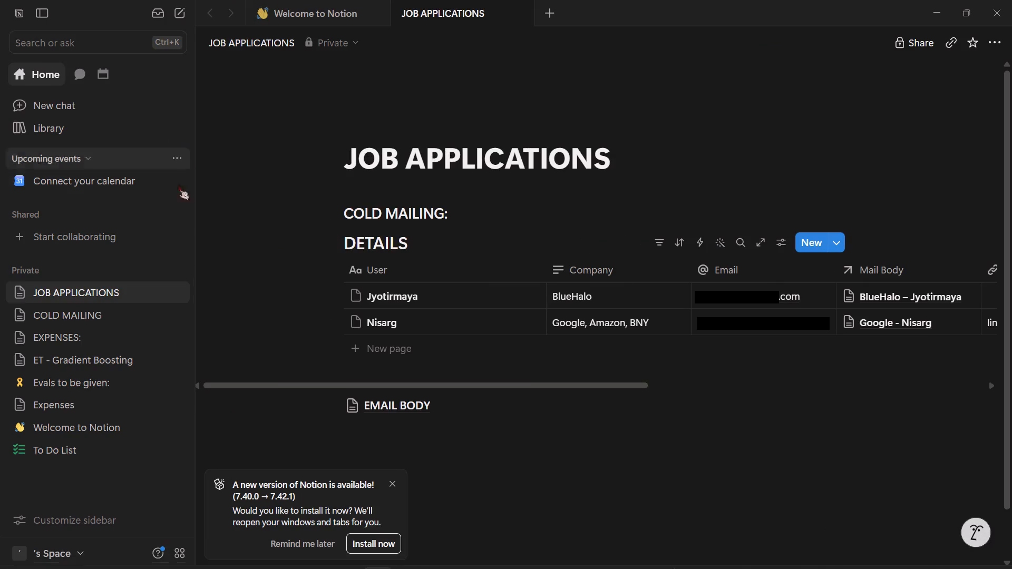
# Open the private EXPENSES: page in the Notion workspace.
pyautogui.click(79, 340)
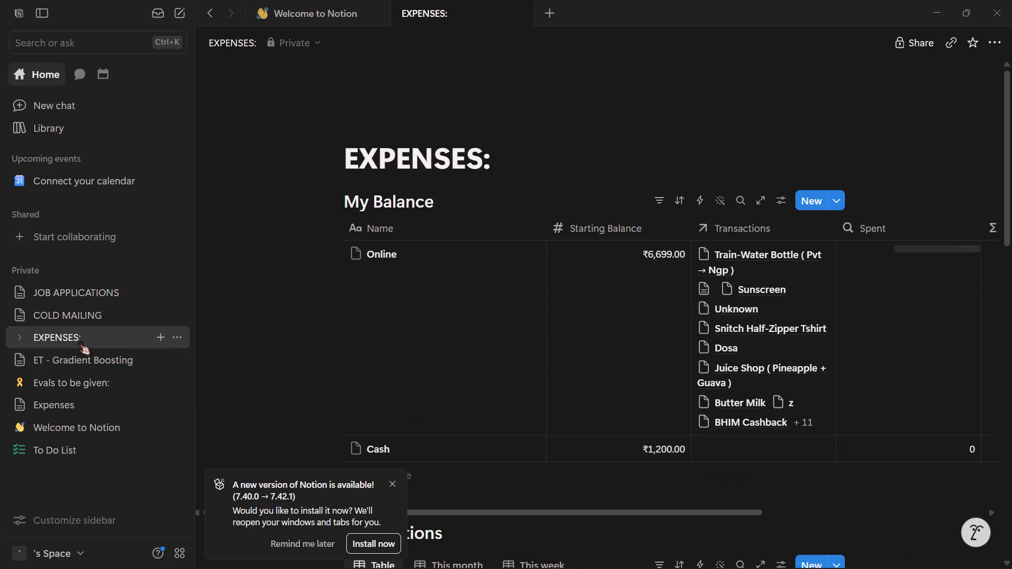
# Switch to Notion and review the My Balance and Transactions tables on the EXPENSES: page.
pyautogui.scroll(-5, 412, 297)
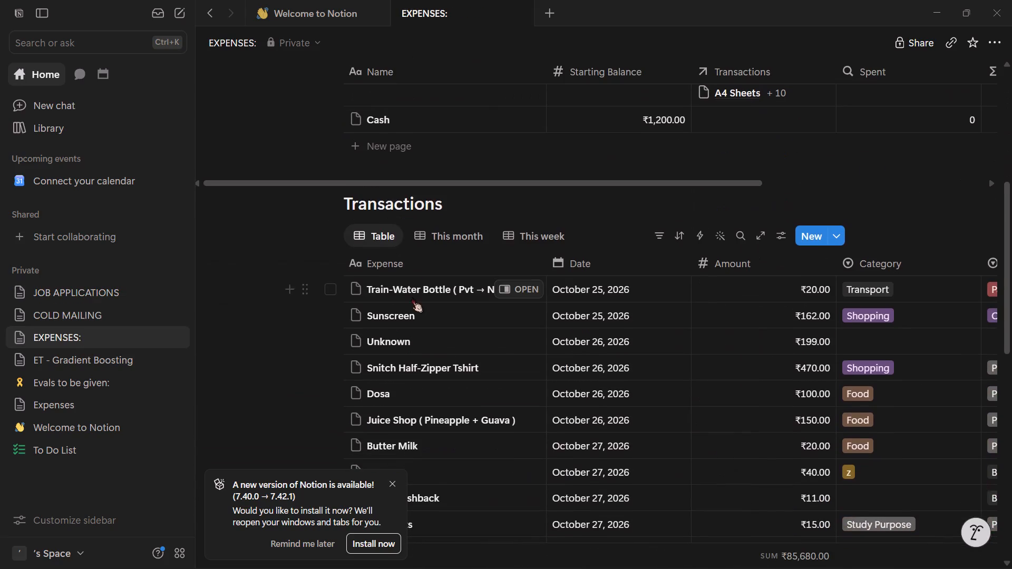
pyautogui.scroll(-6, 438, 300)
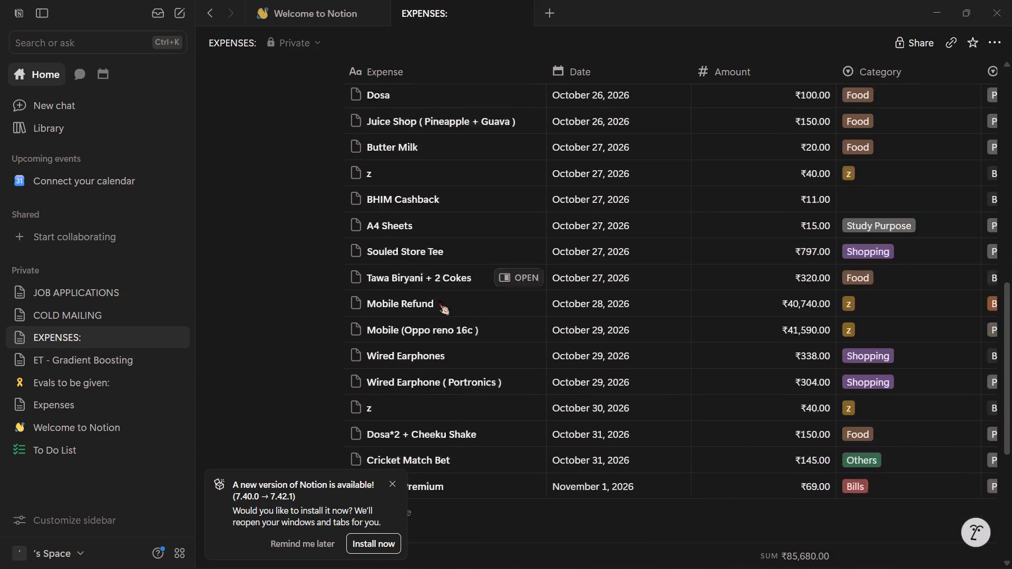
pyautogui.scroll(-1, 439, 300)
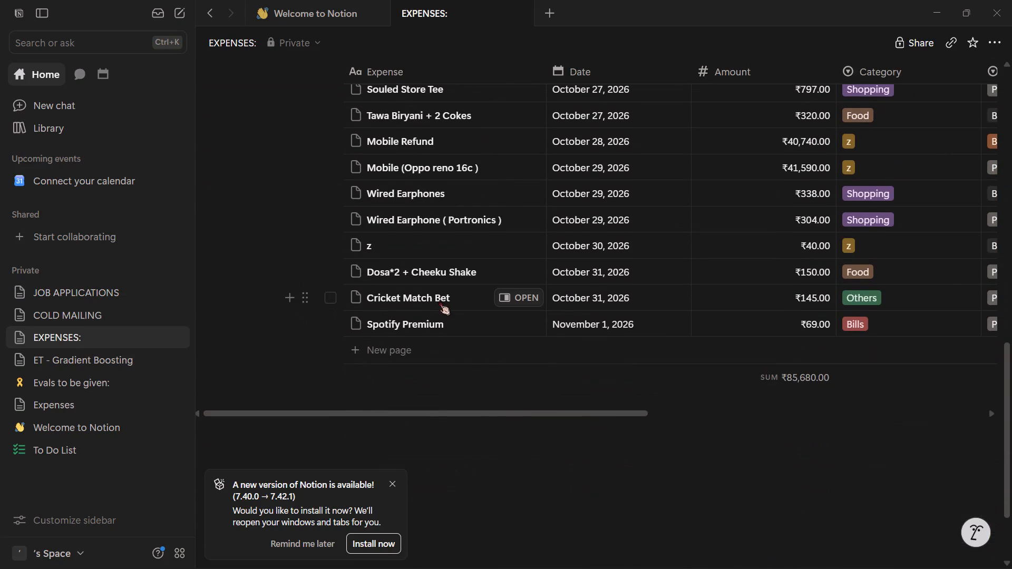
pyautogui.scroll(7, 556, 248)
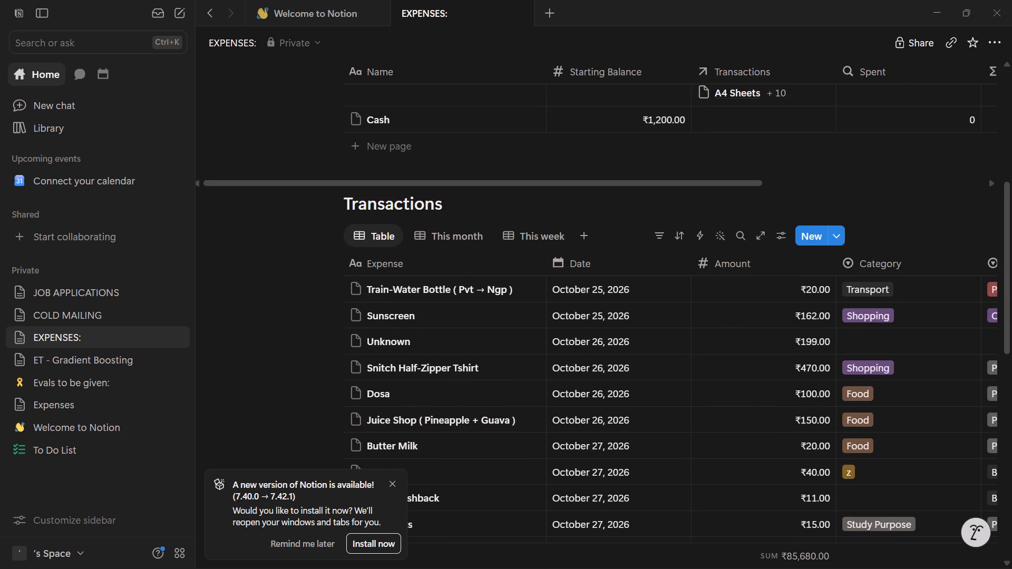
pyautogui.scroll(5, 556, 248)
pyautogui.scroll(-3, 556, 251)
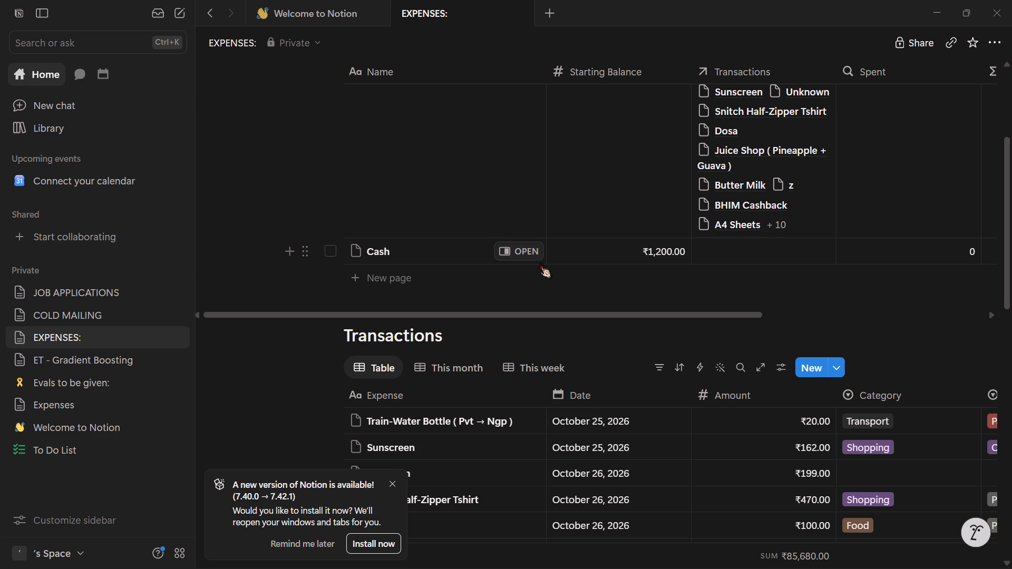
pyautogui.scroll(-1, 540, 262)
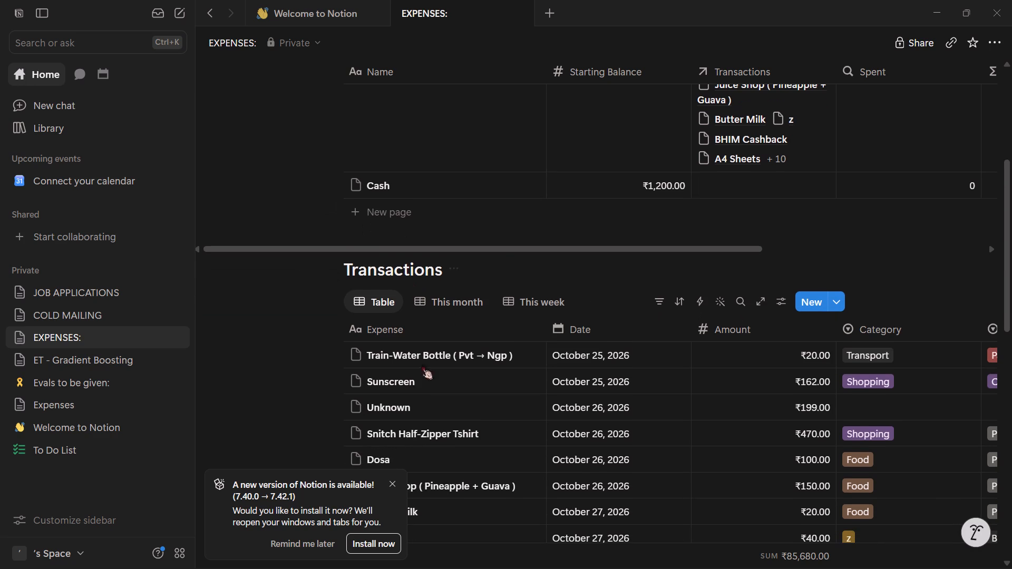
# Dismiss the notice offering a new Notion version.
pyautogui.click(393, 485)
# Add a new entry named "H&M tee ( Nykaa )" at the end of the Transactions table.
pyautogui.scroll(-3, 453, 351)
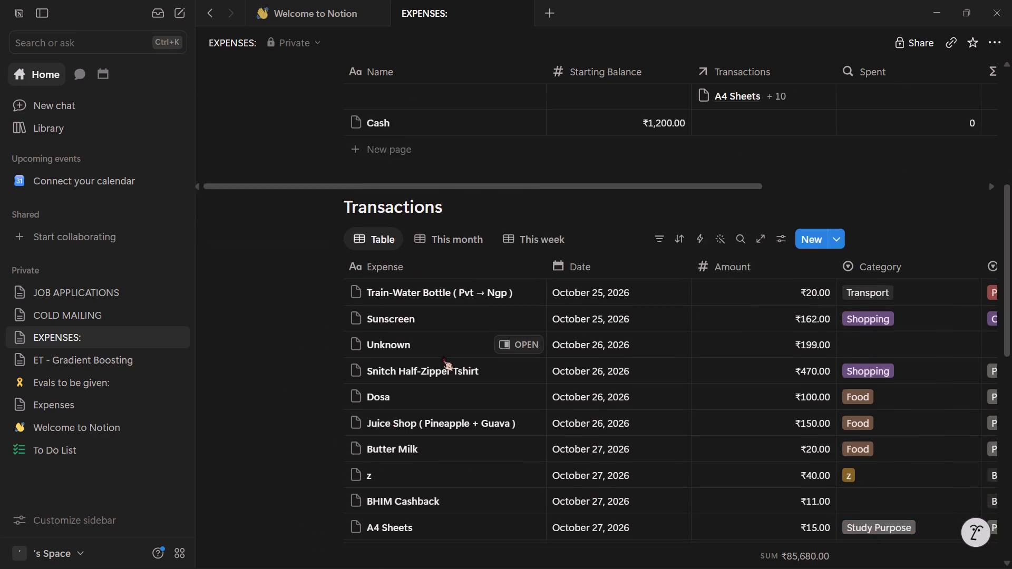
pyautogui.scroll(-1, 442, 356)
pyautogui.scroll(-4, 339, 379)
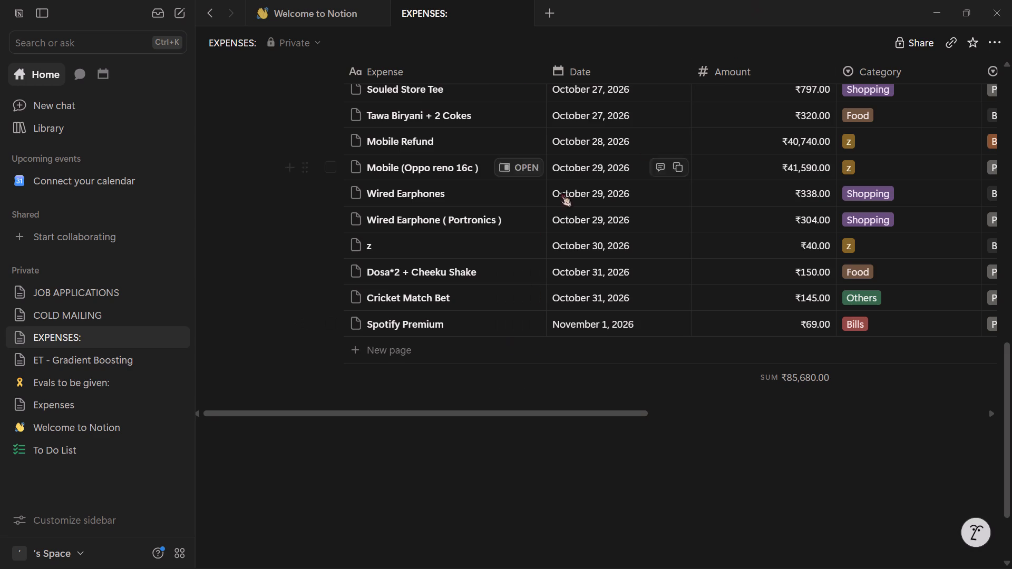
pyautogui.click(430, 350)
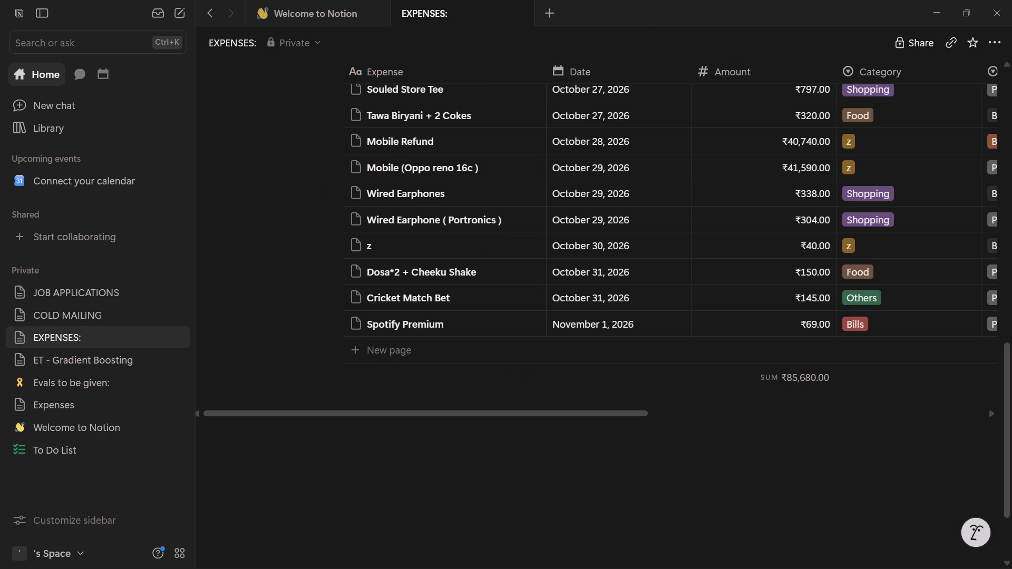
pyautogui.click(390, 353)
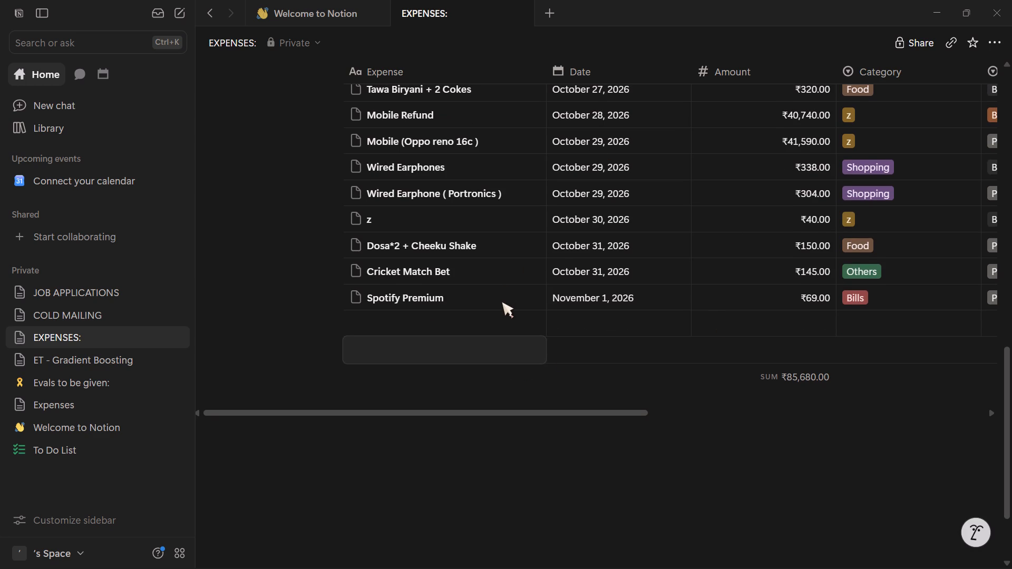
pyautogui.write('Ny')
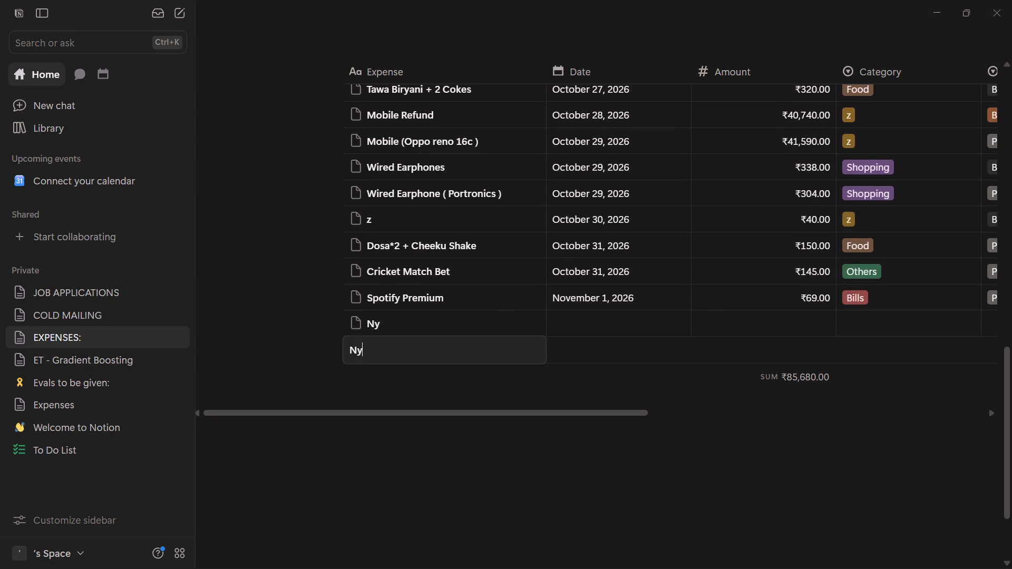
pyautogui.press('BackSpace')
pyautogui.press('BackSpace')
pyautogui.hotkey('shift', 'h')
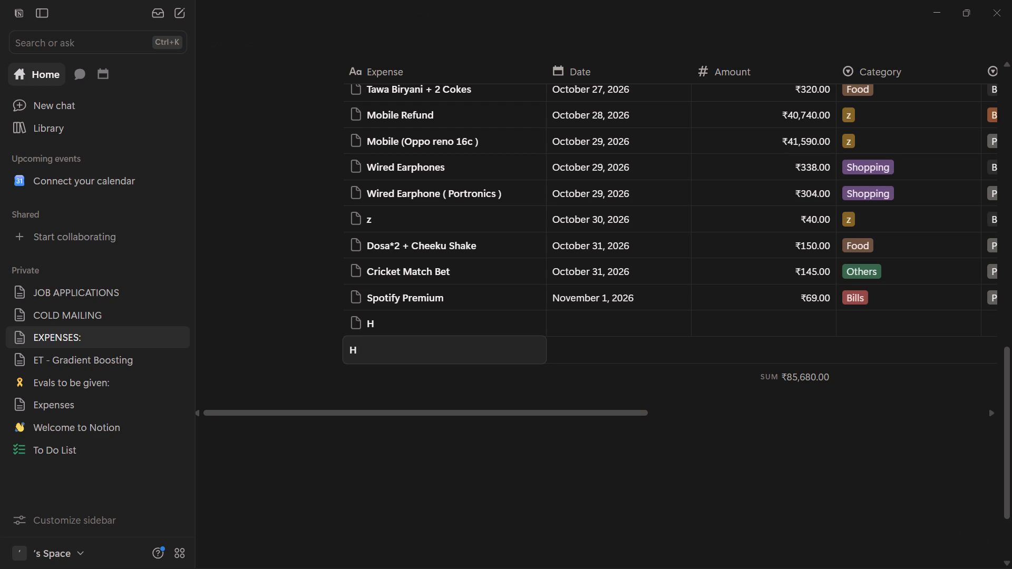
pyautogui.write('&M')
pyautogui.press('space')
pyautogui.write('tee ( Nykaa )')
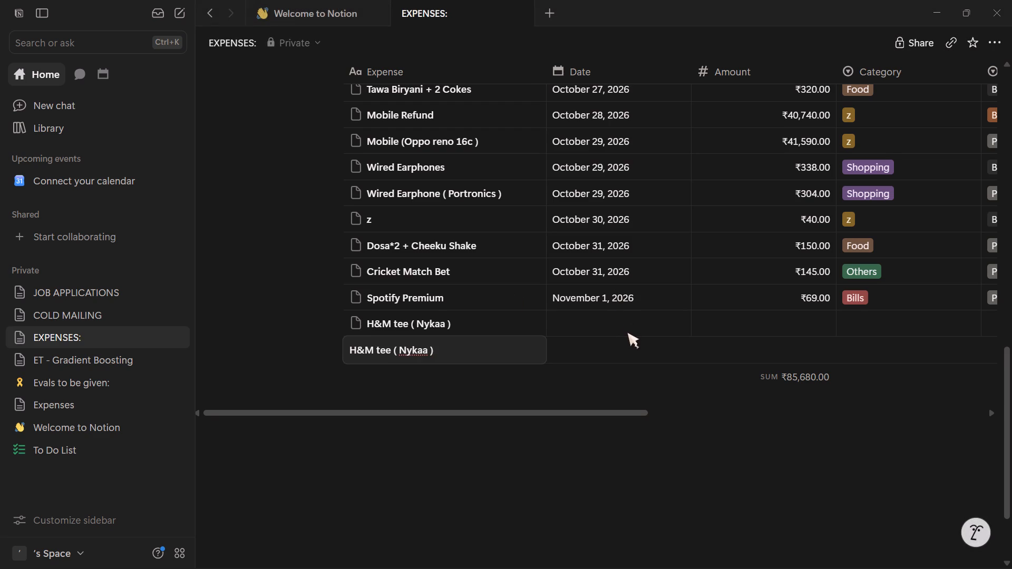
# Fill in the H&M tee entry with date November 2, 2026, amount ₹684 and category Shopping.
pyautogui.click(627, 332)
pyautogui.click(605, 315)
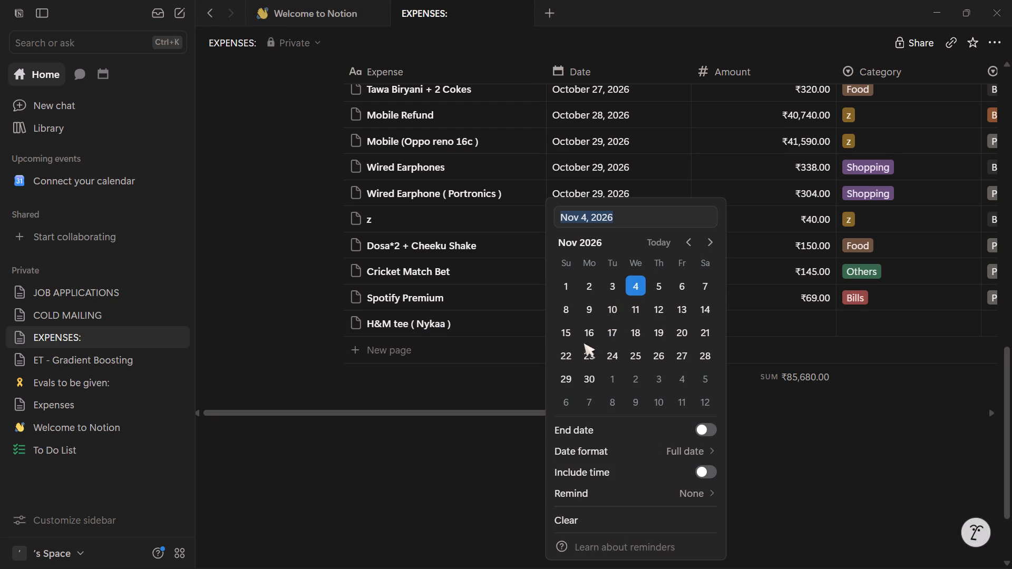
pyautogui.click(591, 292)
pyautogui.click(792, 320)
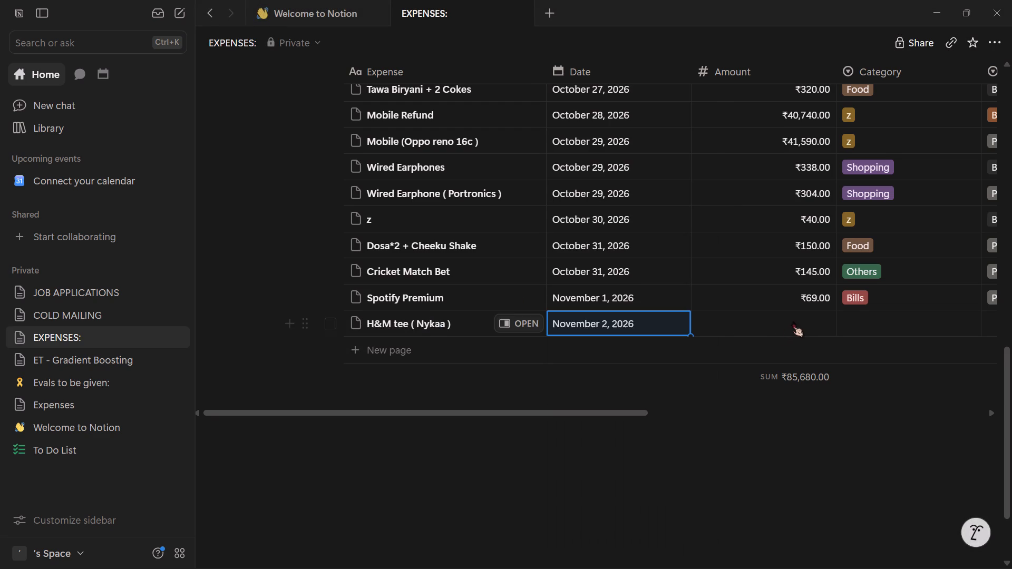
pyautogui.click(792, 325)
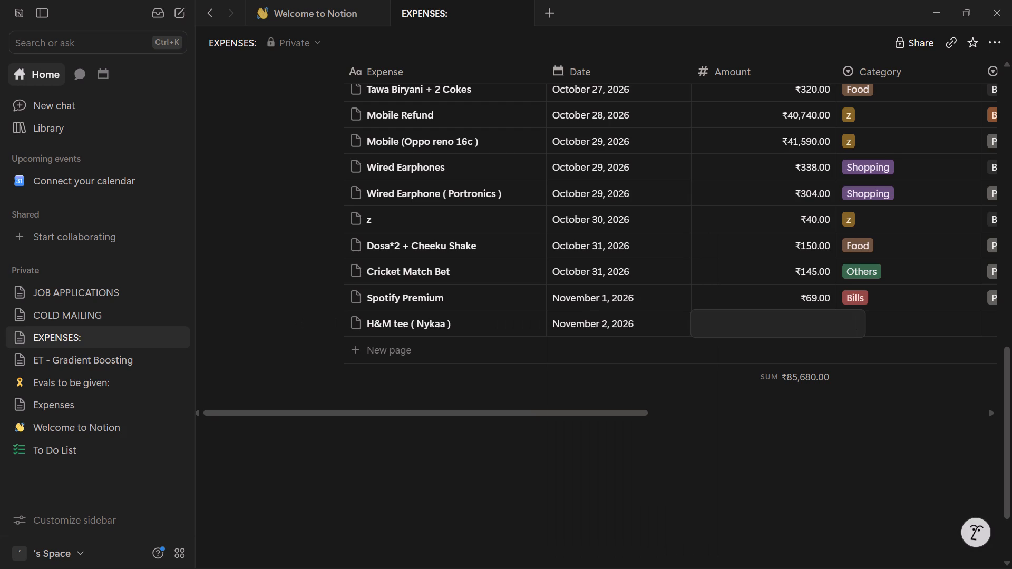
pyautogui.write('684')
pyautogui.press('Return')
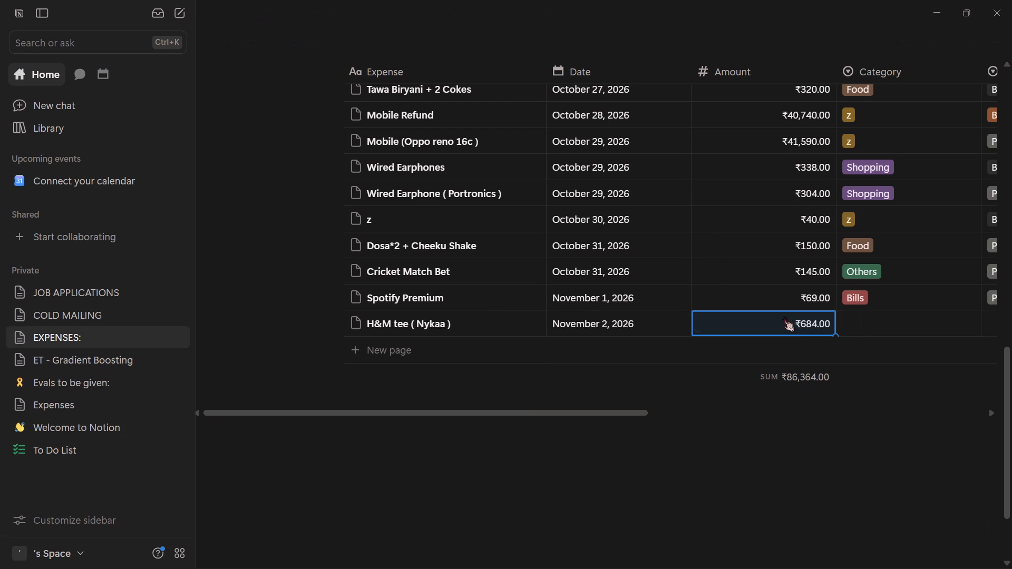
pyautogui.click(887, 316)
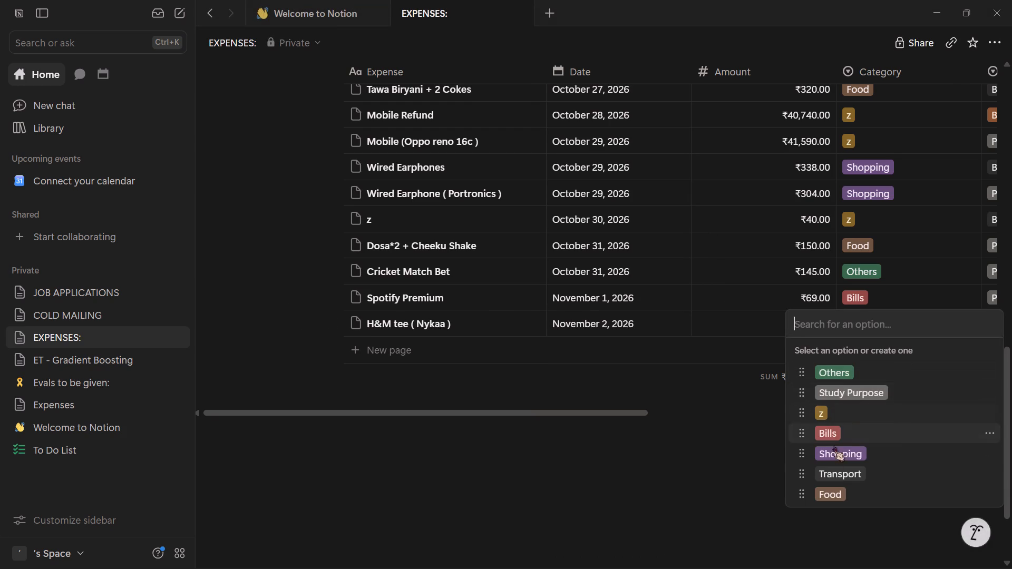
pyautogui.click(833, 452)
# Add a "Dosa" transaction dated November 2, 2026, with amount ₹50 and category Food.
pyautogui.click(373, 352)
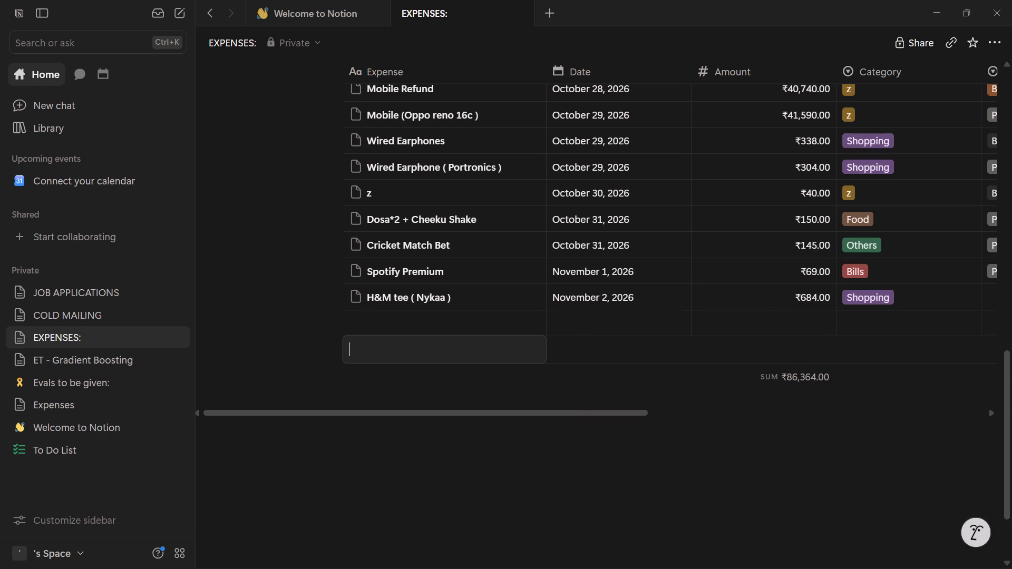
pyautogui.write('Dosa')
pyautogui.press('Return')
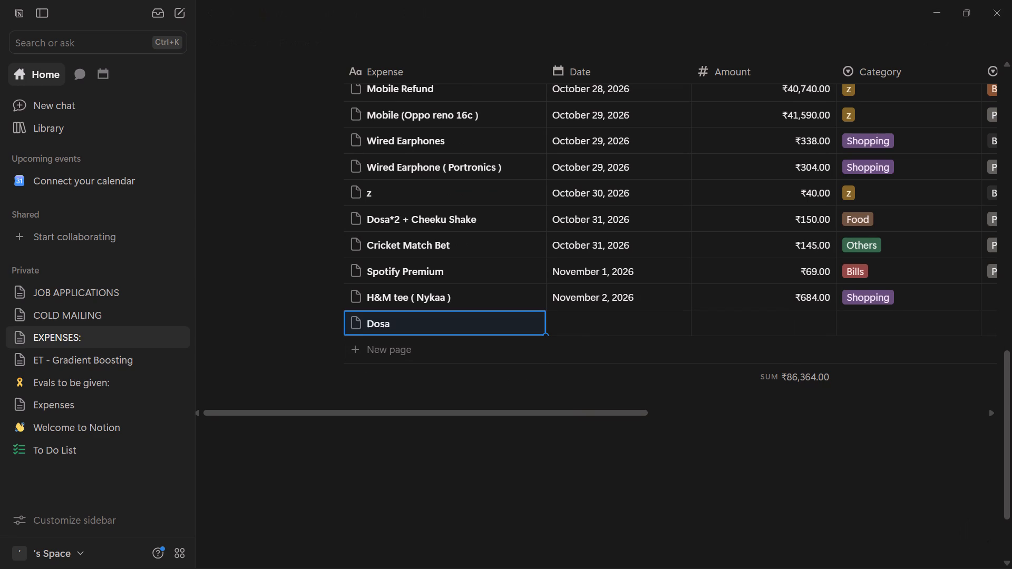
pyautogui.click(556, 317)
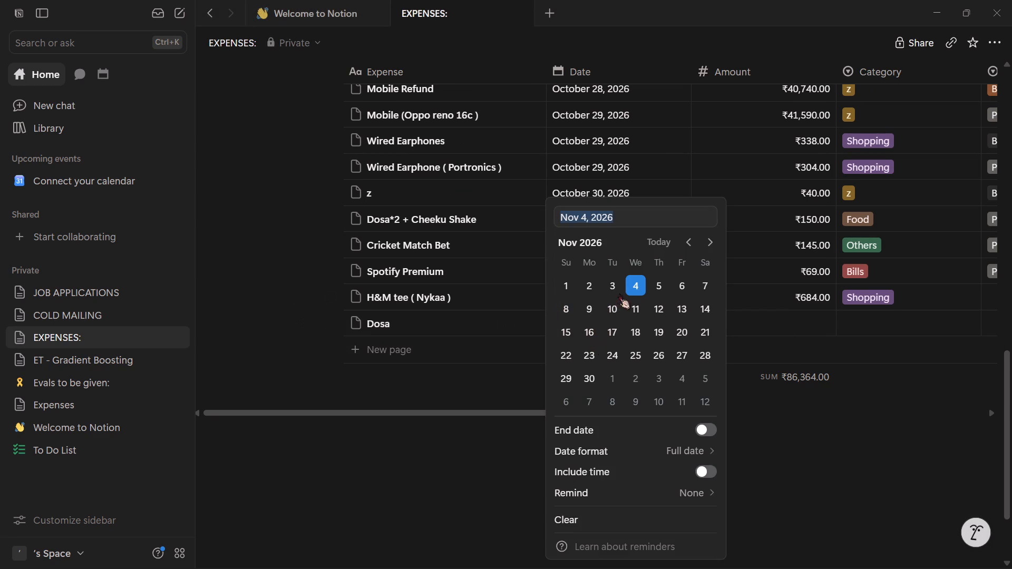
pyautogui.click(590, 286)
pyautogui.click(783, 319)
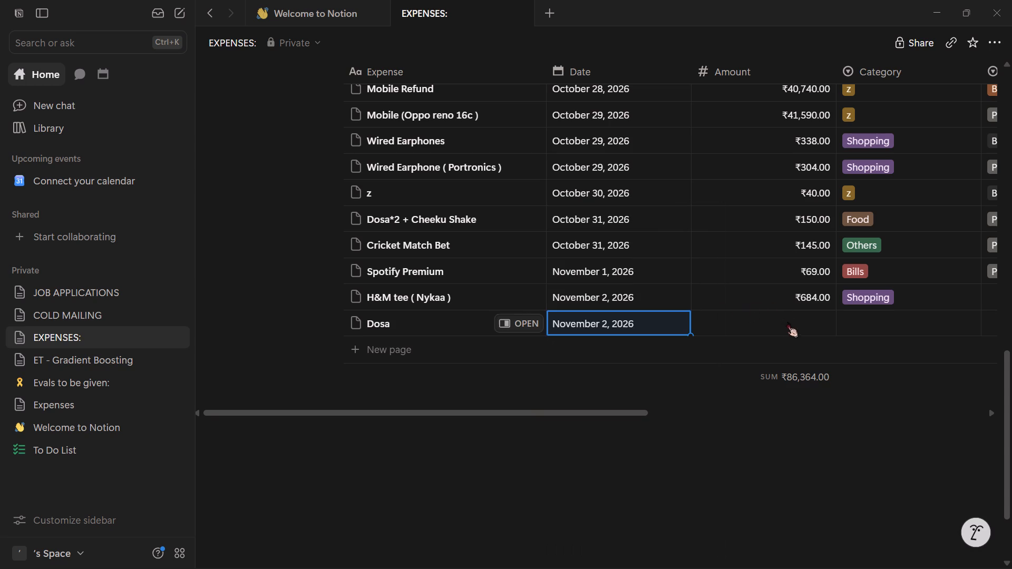
pyautogui.click(796, 323)
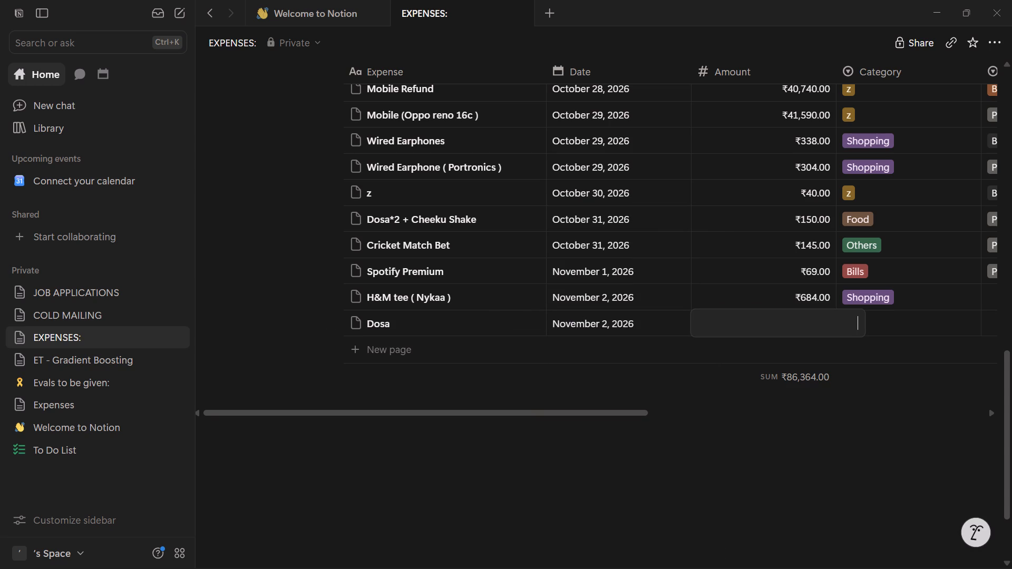
pyautogui.write('50')
pyautogui.press('Return')
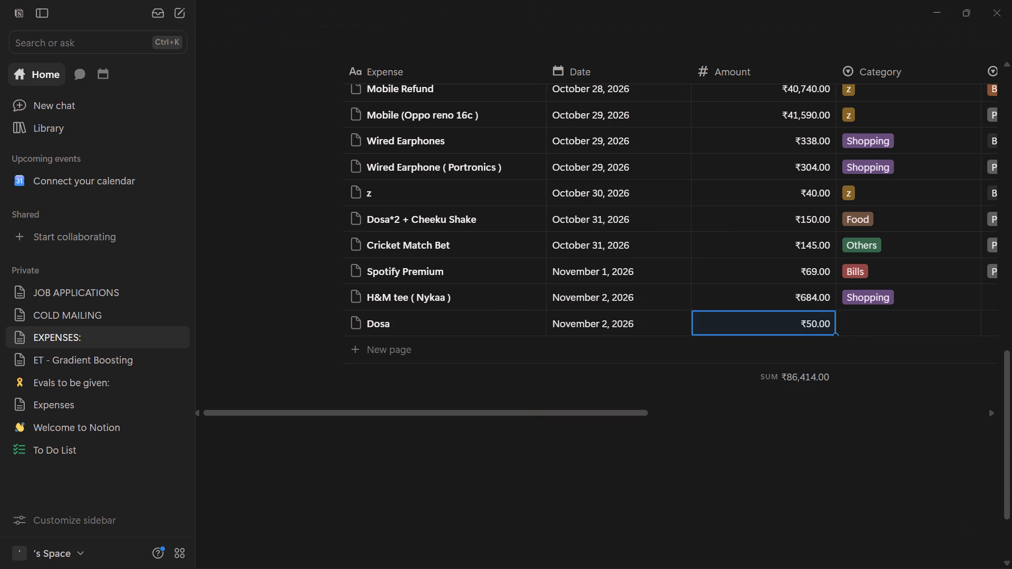
pyautogui.click(876, 315)
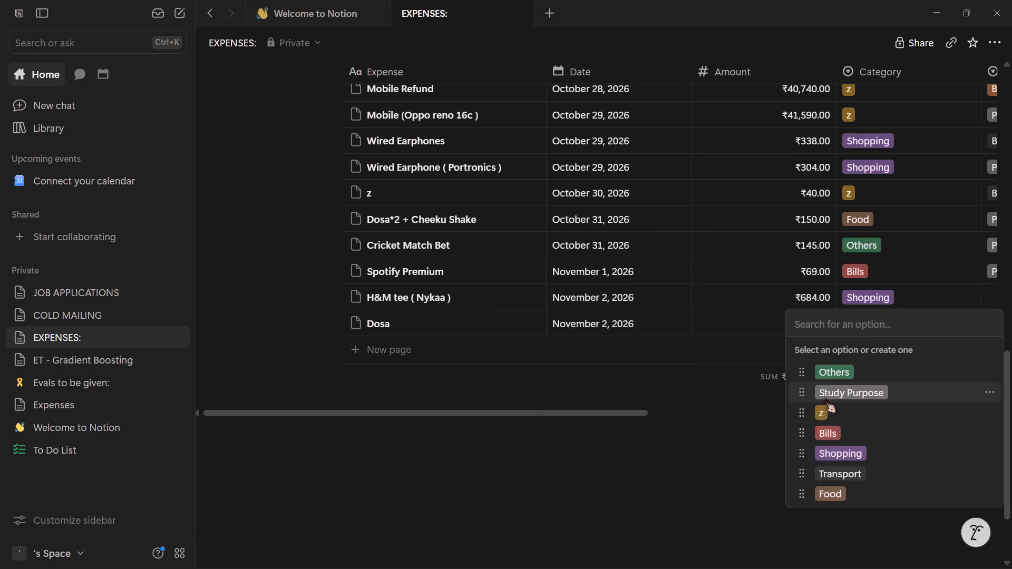
pyautogui.click(830, 494)
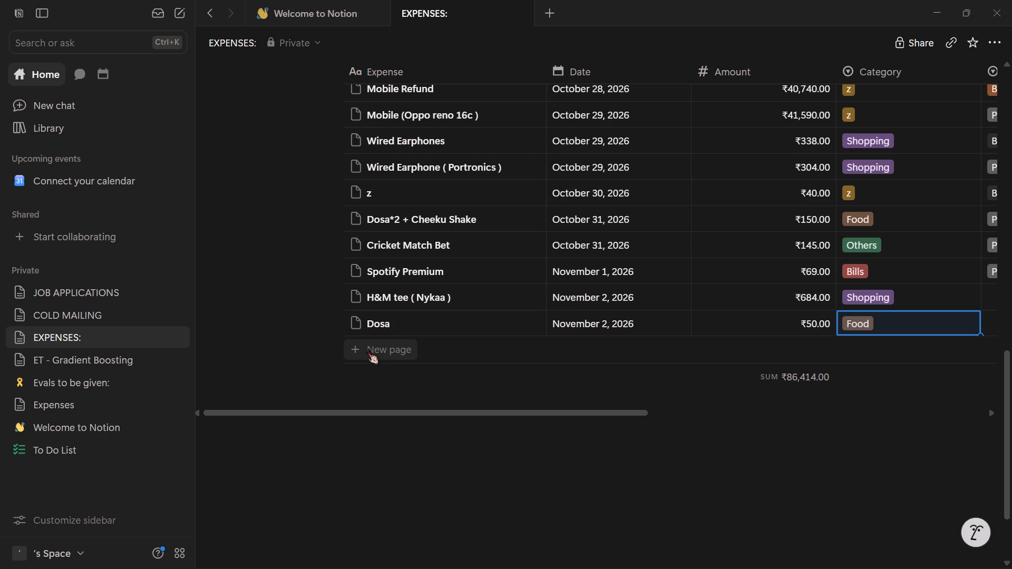
# Add a new entry named "Chiku Shake ( Chandramma )" at the end of the Transactions table.
pyautogui.click(397, 346)
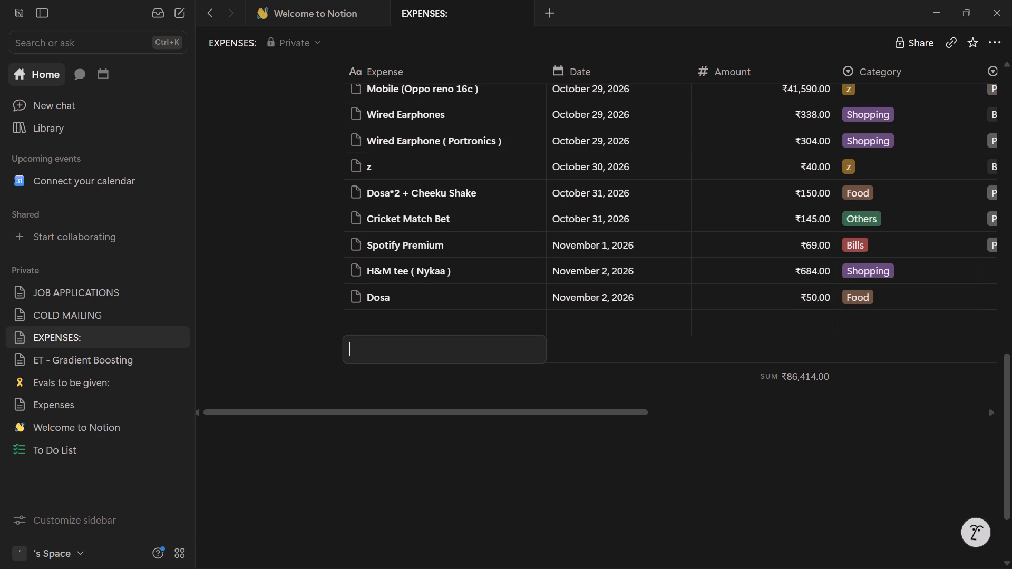
pyautogui.write('Chiku Shake ( Chanra')
pyautogui.press('BackSpace')
pyautogui.press('d')
pyautogui.press('BackSpace')
pyautogui.press('BackSpace')
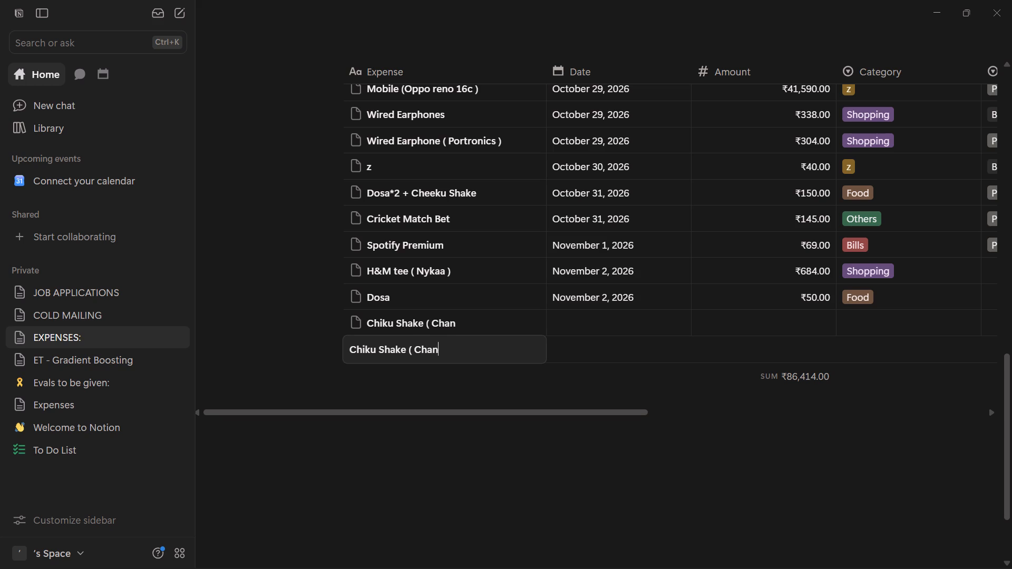
pyautogui.write('dramma )')
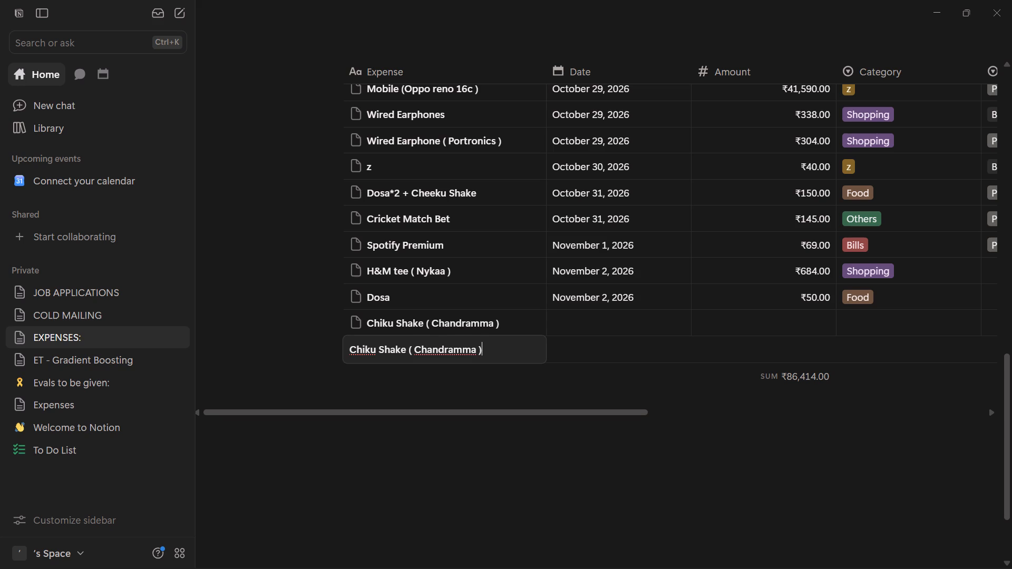
# Extend the new entry's name to "Chiku Shake + Diet Coke + Coco cola( Chandramma )".
pyautogui.scroll(1, 397, 346)
pyautogui.click(410, 349)
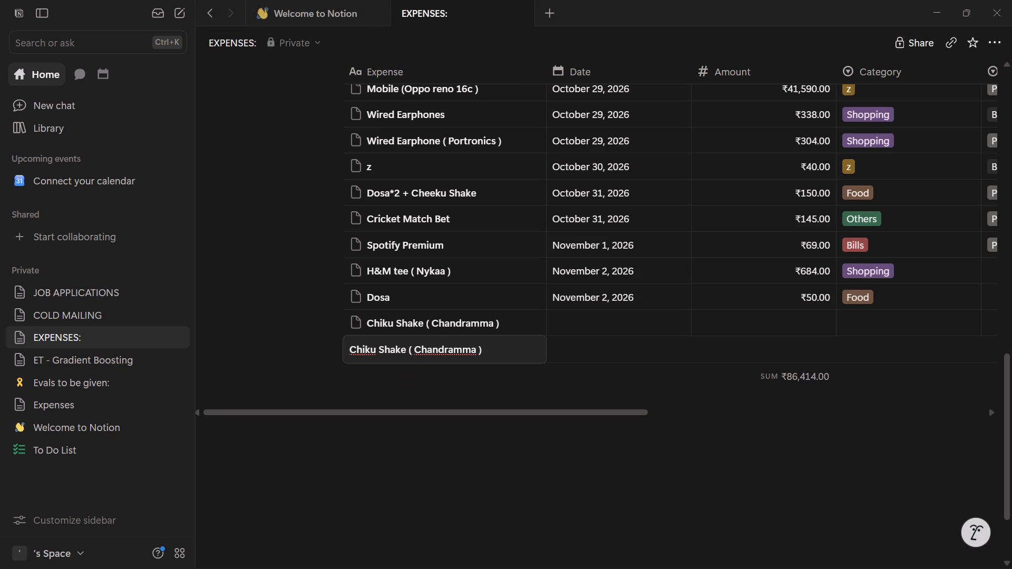
pyautogui.write('+ Co')
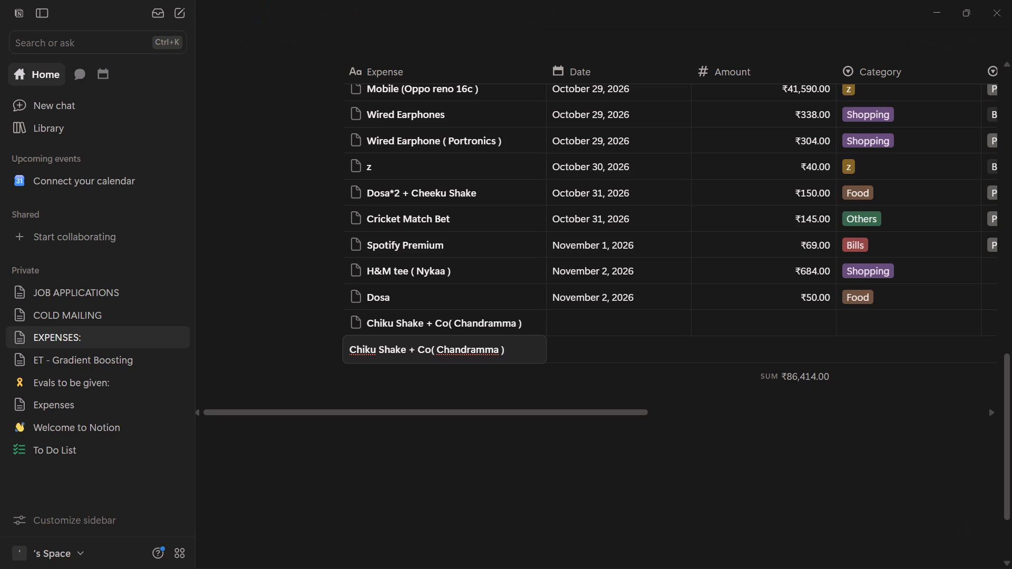
pyautogui.write('ke + Coco')
pyautogui.press('space')
pyautogui.write('cola')
pyautogui.click(420, 344)
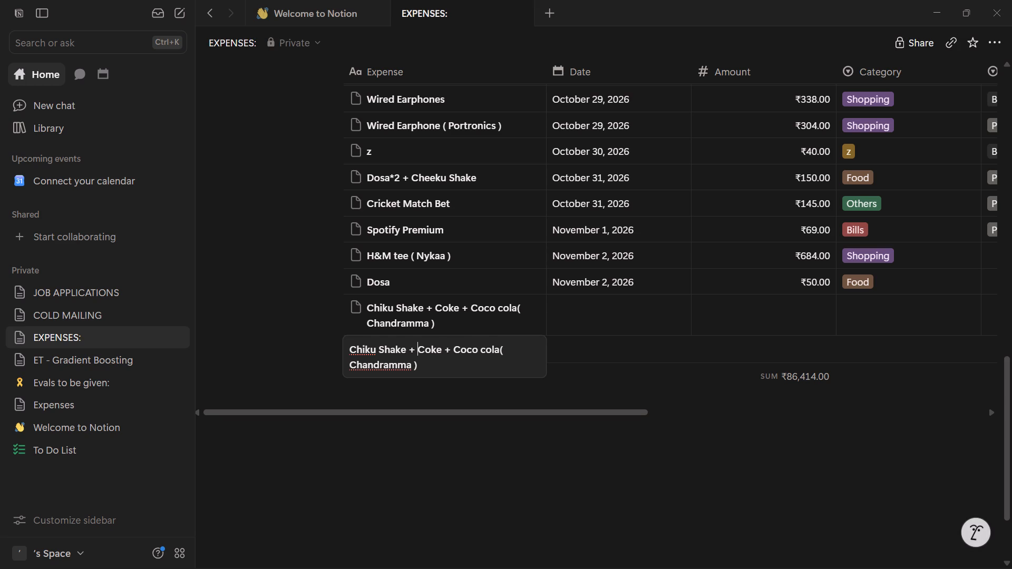
pyautogui.write('Diet')
pyautogui.press('space')
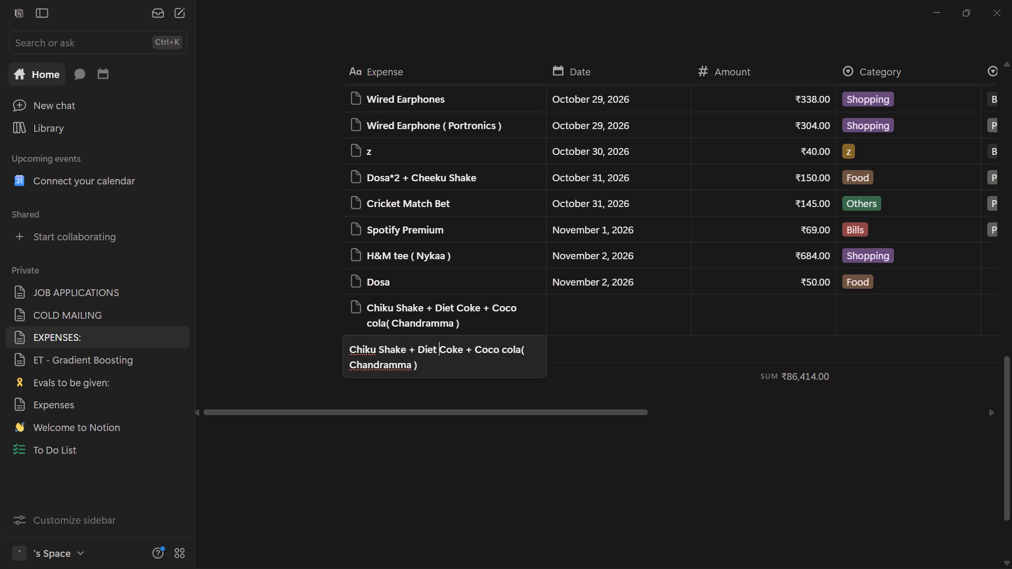
# Fill in the Chiku Shake entry with date November 3, 2026, amount ₹100 and category Food.
pyautogui.click(577, 310)
pyautogui.click(575, 314)
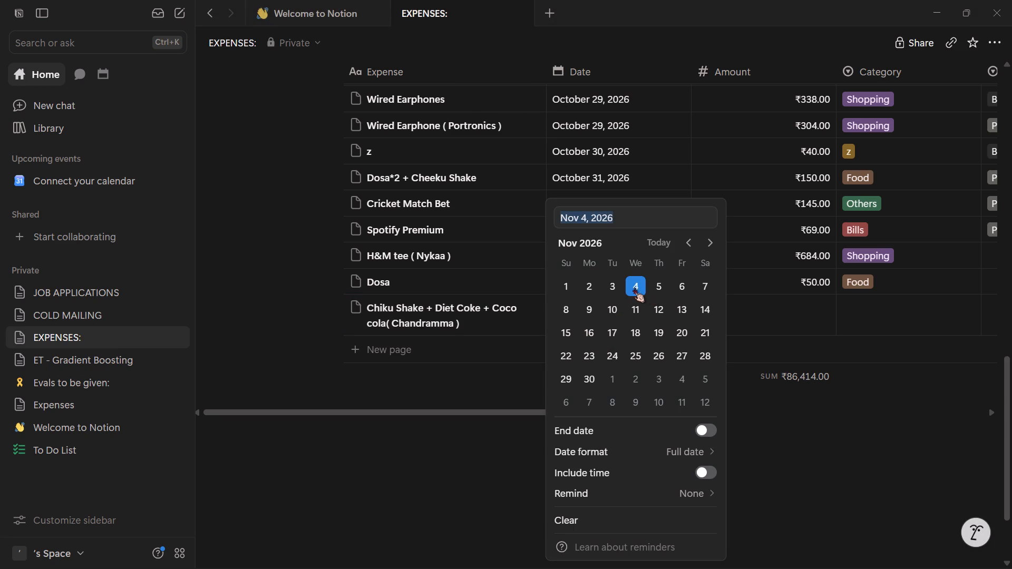
pyautogui.click(632, 287)
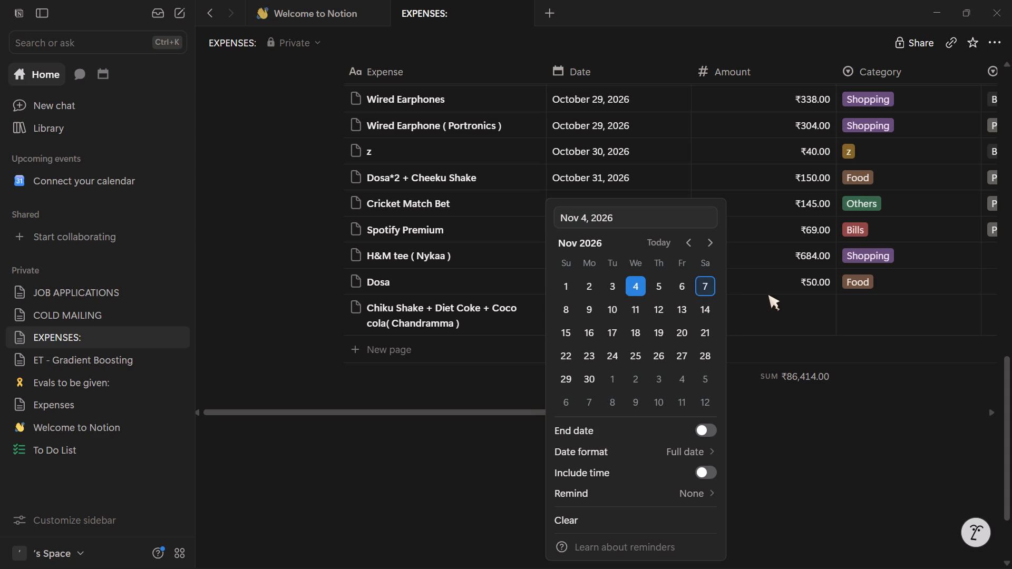
pyautogui.click(611, 284)
pyautogui.click(822, 322)
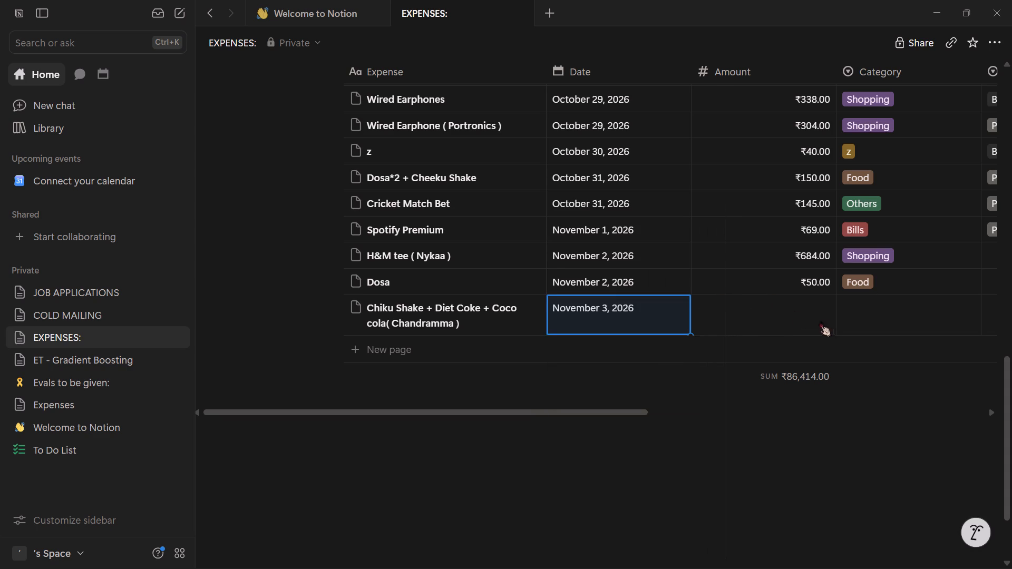
pyautogui.click(783, 308)
pyautogui.write('100')
pyautogui.press('Return')
pyautogui.click(866, 333)
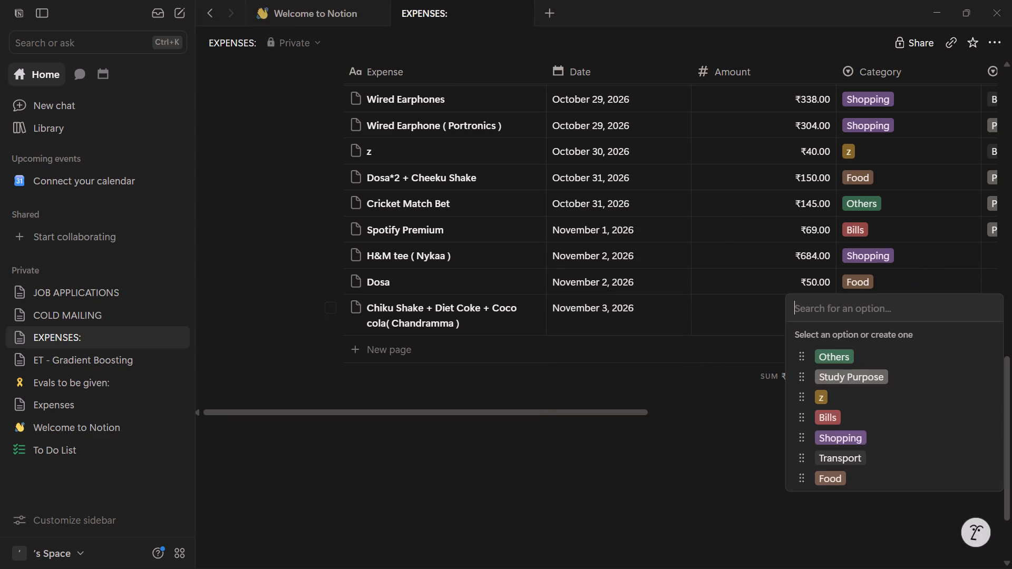
pyautogui.click(832, 473)
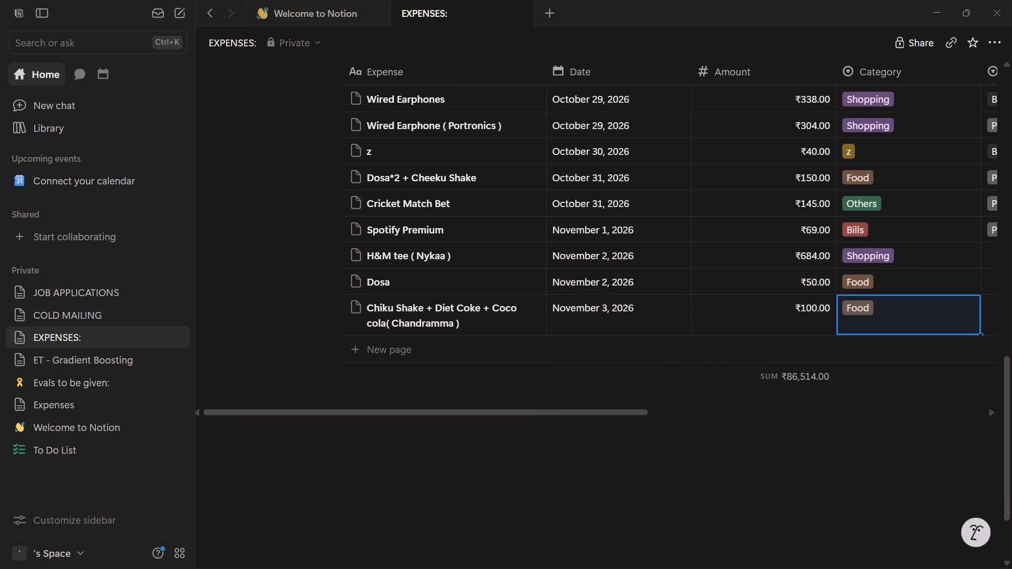
pyautogui.click(812, 468)
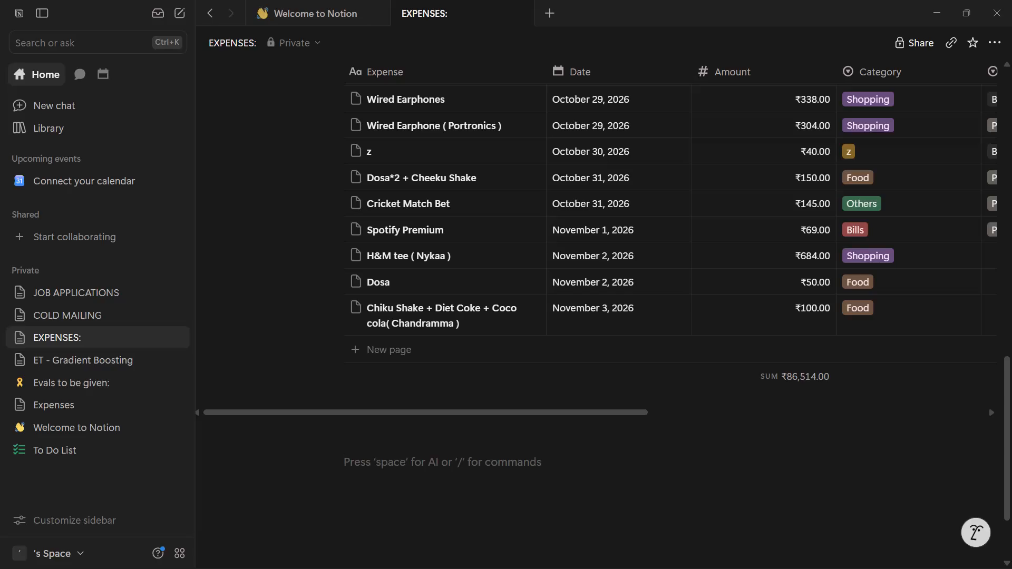
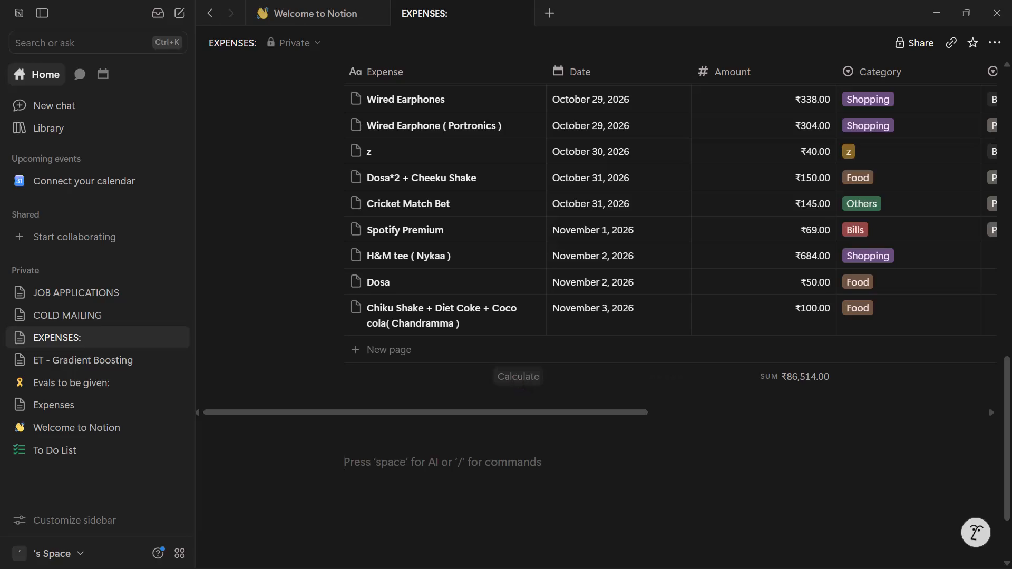
# Add a new entry named "Recharge Mine" at the end of the Transactions table.
pyautogui.click(503, 345)
pyautogui.click(396, 349)
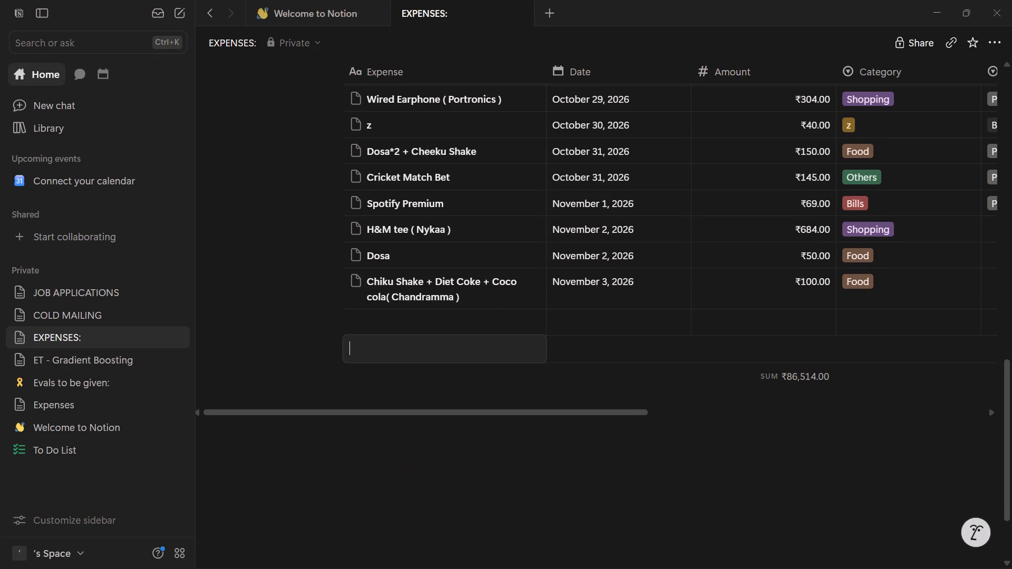
pyautogui.write('Recharge')
pyautogui.press('space')
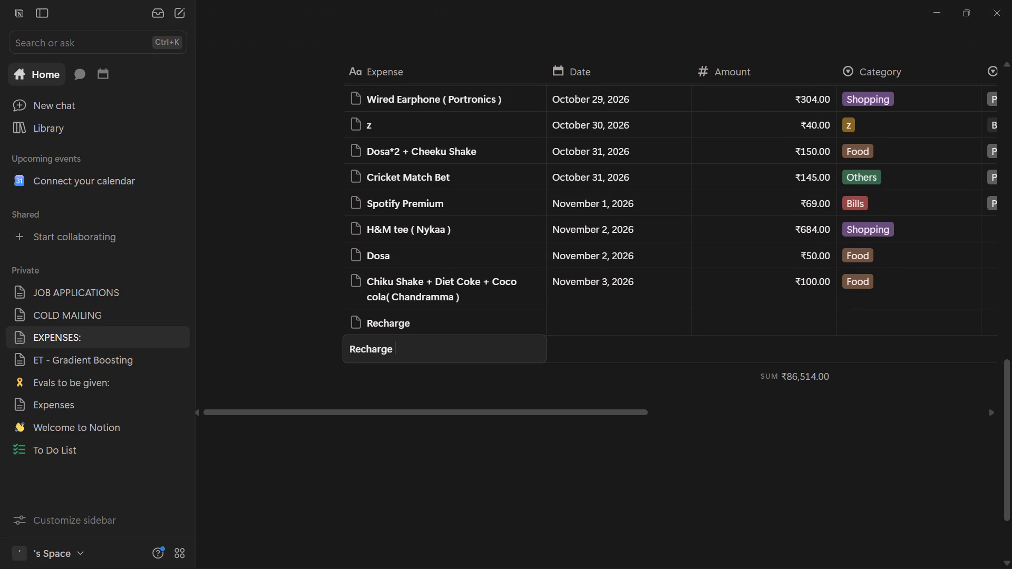
pyautogui.write('Mine')
pyautogui.press('Return')
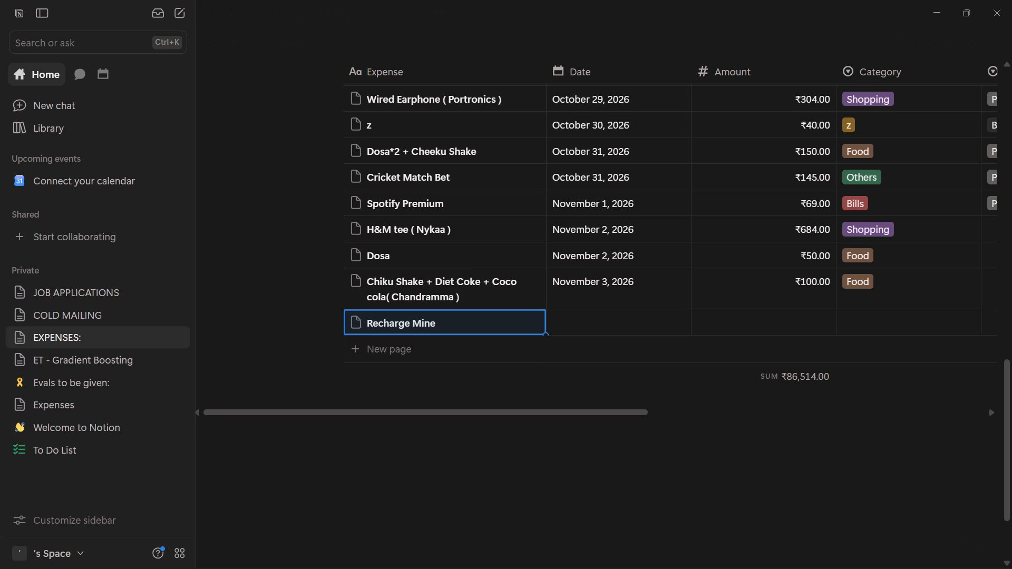
# Change the new recharge entry's name to "Recharge (Mine) + Fiber".
pyautogui.click(451, 322)
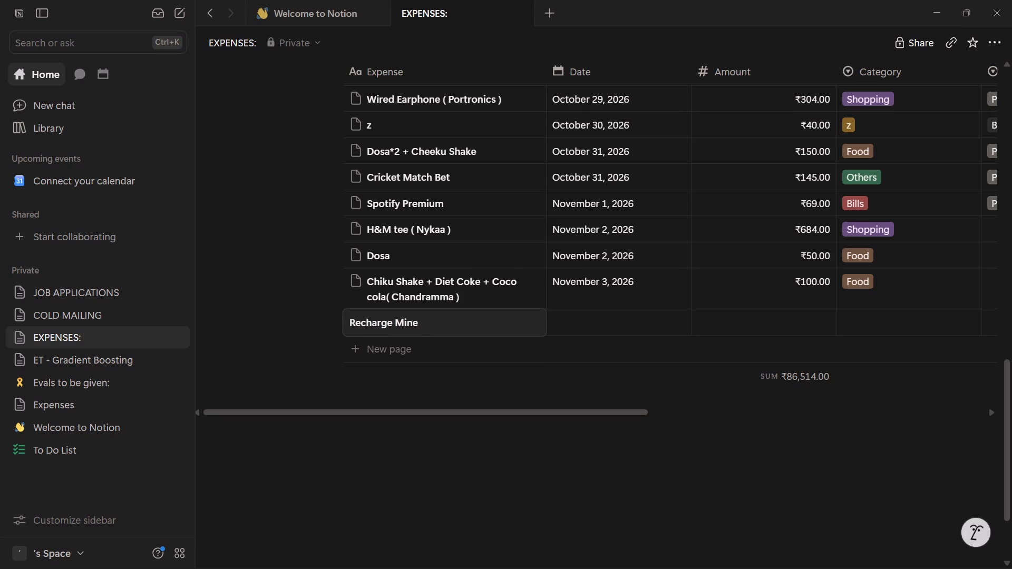
pyautogui.doubleClick(414, 322)
pyautogui.hotkey('shift', '(')
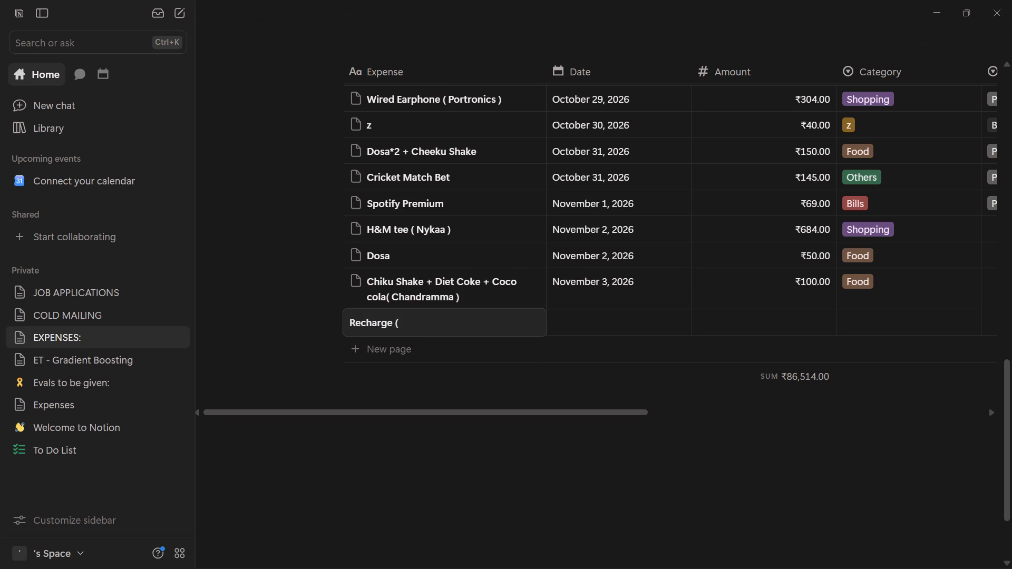
pyautogui.write('Mine) +')
pyautogui.press('space')
pyautogui.write('Fiber')
pyautogui.press('space')
pyautogui.click(570, 323)
# Fill in the Recharge (Mine) + Fiber entry with date November 4, 2026, amount ₹989 and category Bills.
pyautogui.click(583, 327)
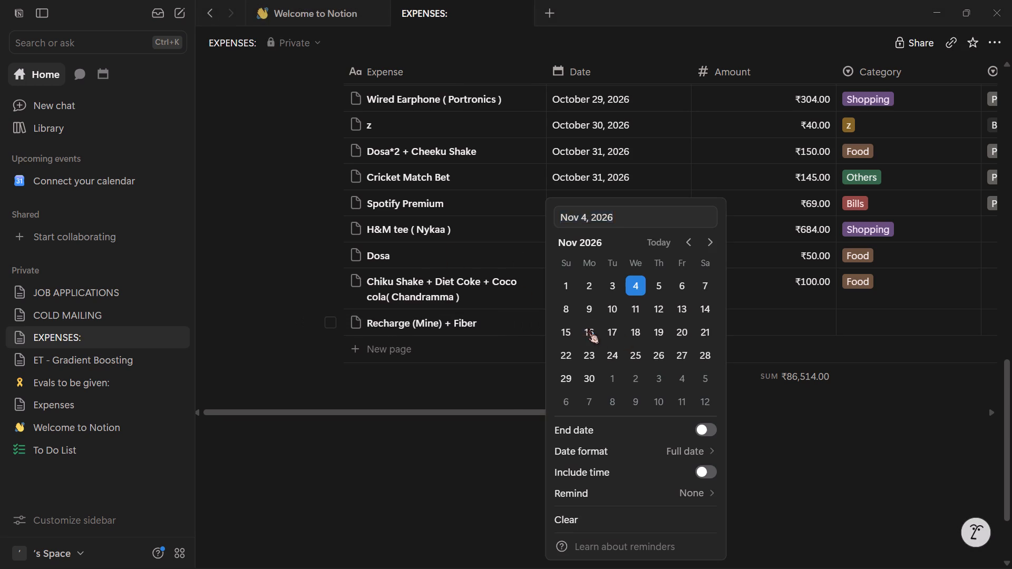
pyautogui.click(636, 285)
pyautogui.click(796, 316)
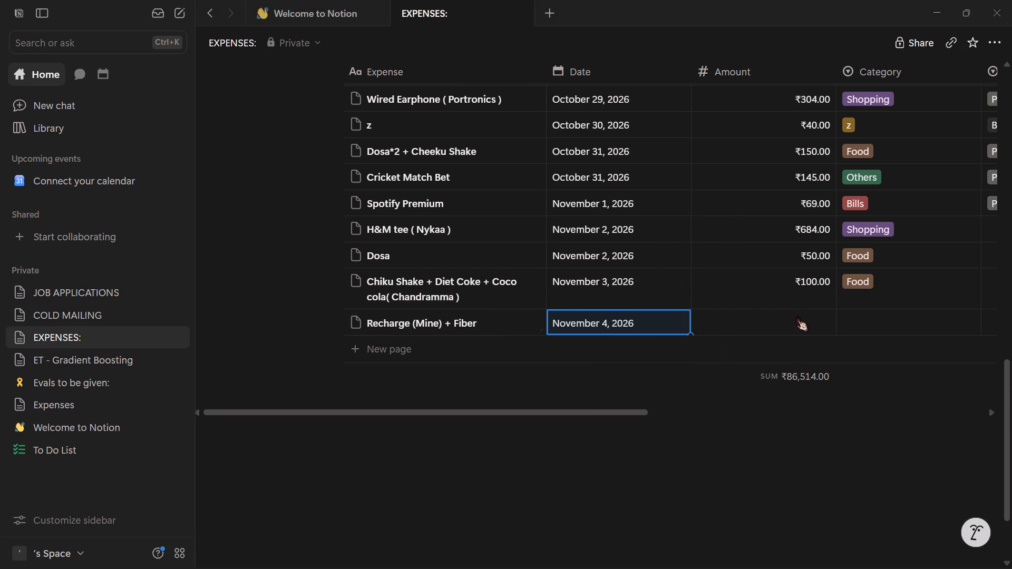
pyautogui.click(803, 322)
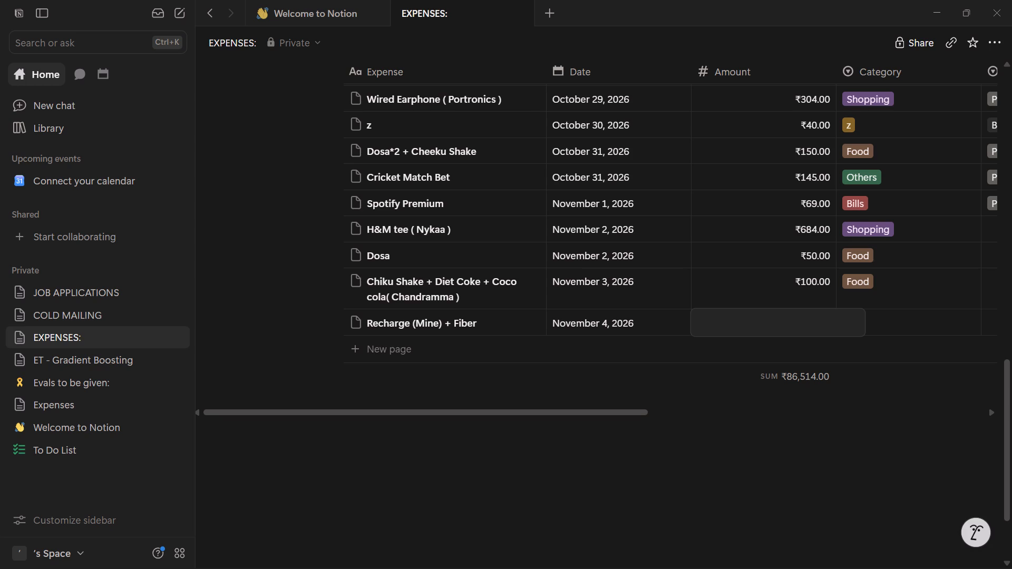
pyautogui.click(769, 326)
pyautogui.write('989')
pyautogui.press('Return')
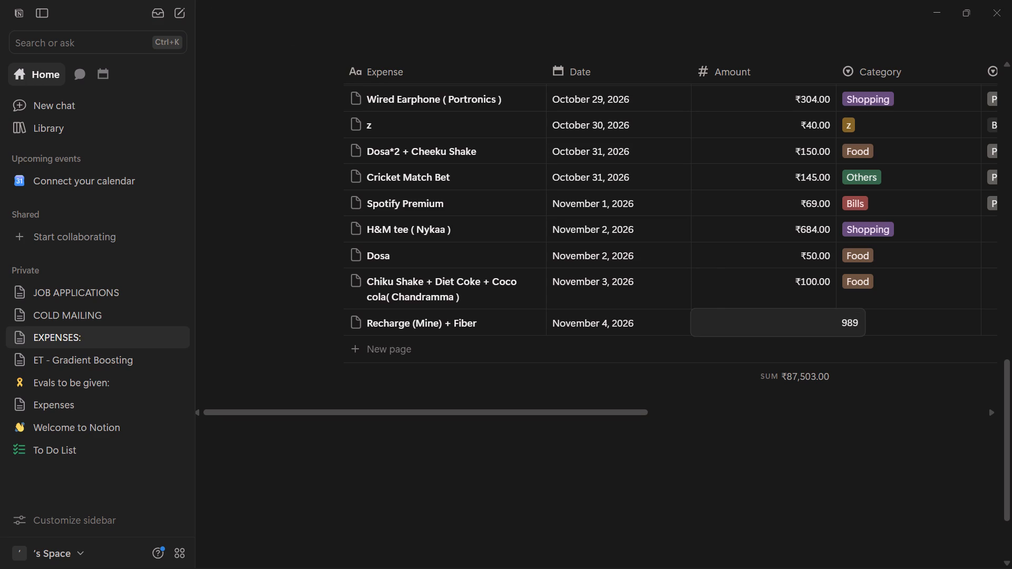
pyautogui.click(867, 316)
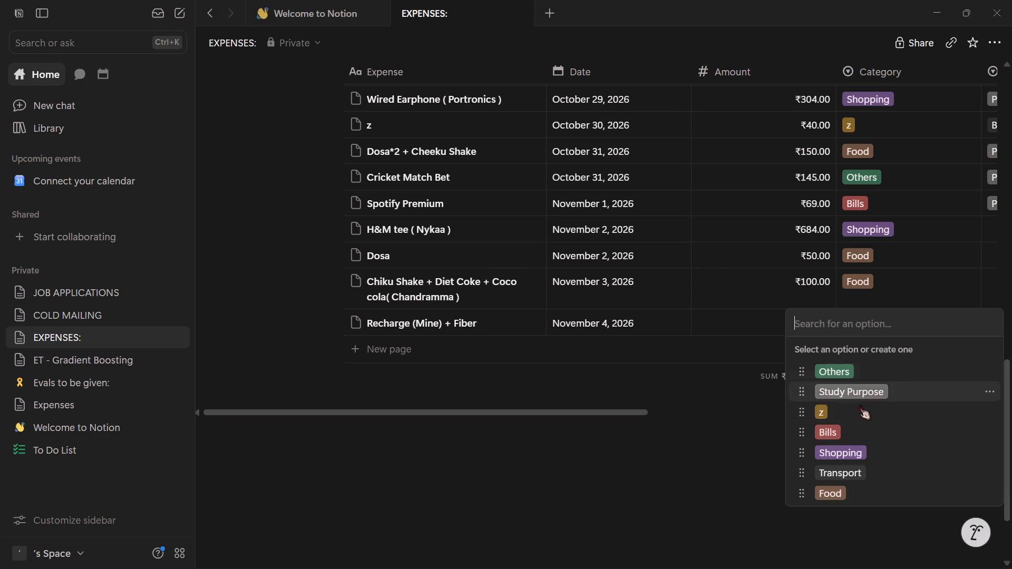
pyautogui.click(826, 428)
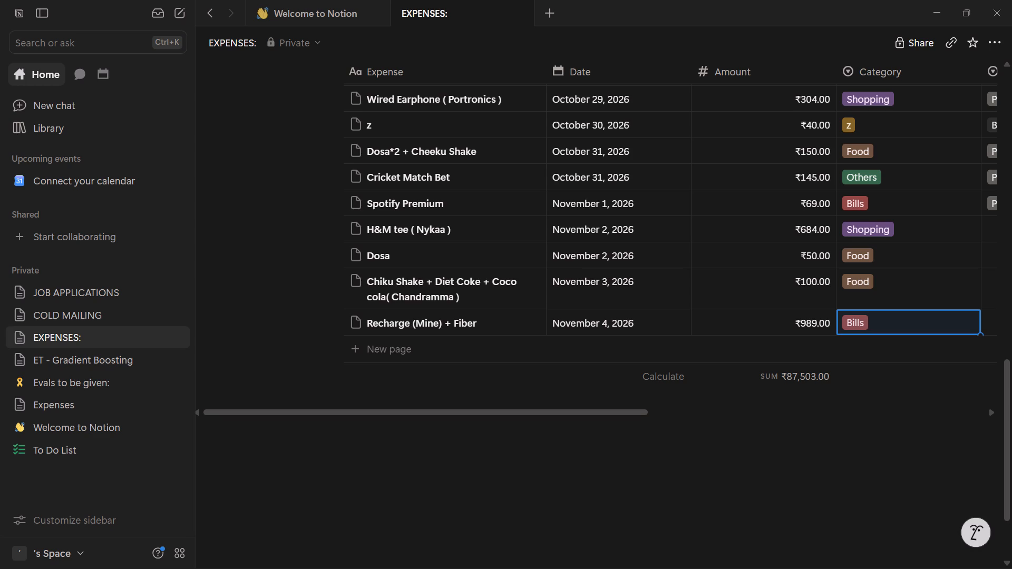
# Set the amount of the "H&M tee ( Nykaa )" transaction to ₹714.
pyautogui.click(811, 227)
pyautogui.click(842, 231)
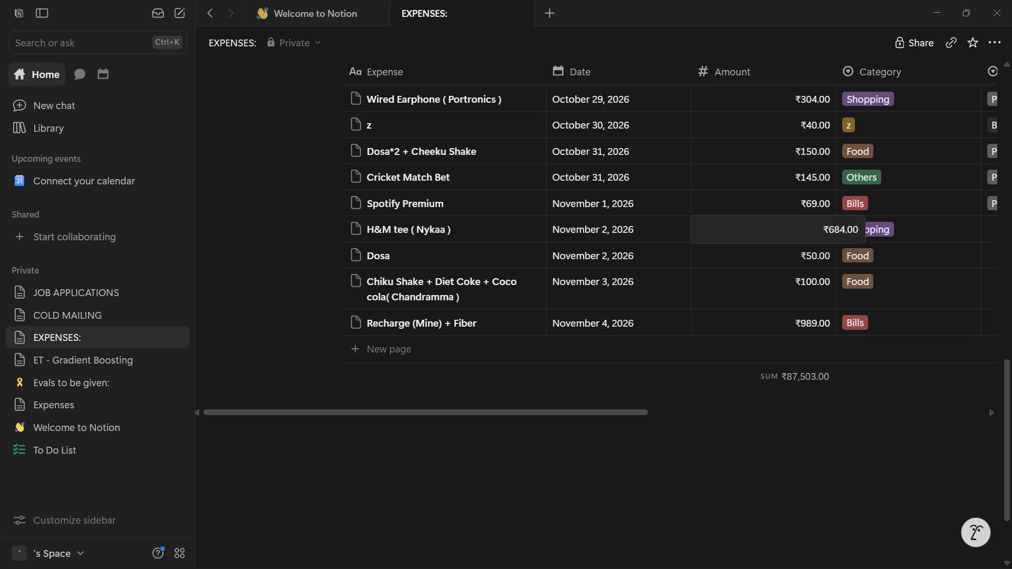
pyautogui.press('BackSpace')
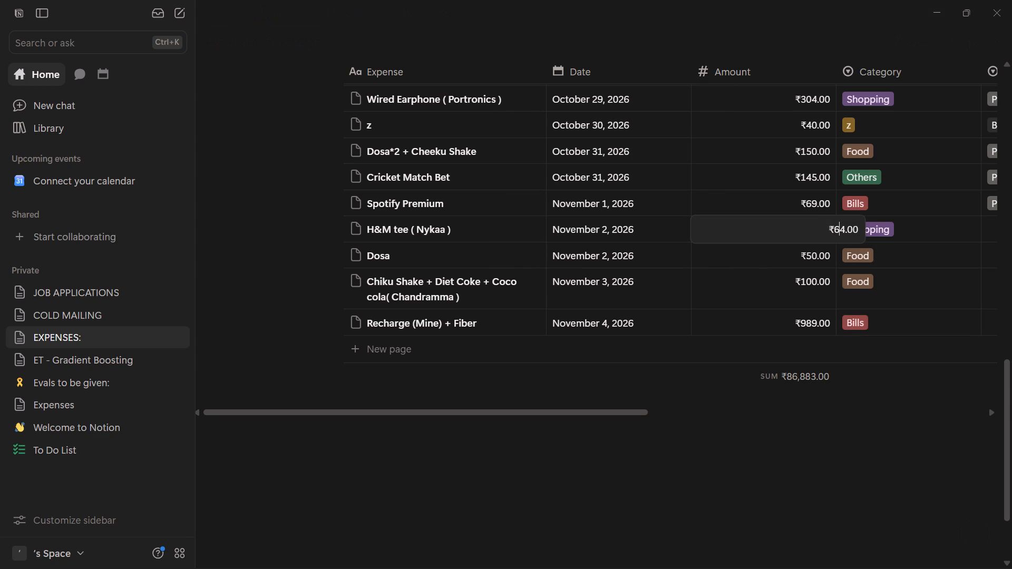
pyautogui.press('BackSpace')
pyautogui.write('71')
pyautogui.click(817, 462)
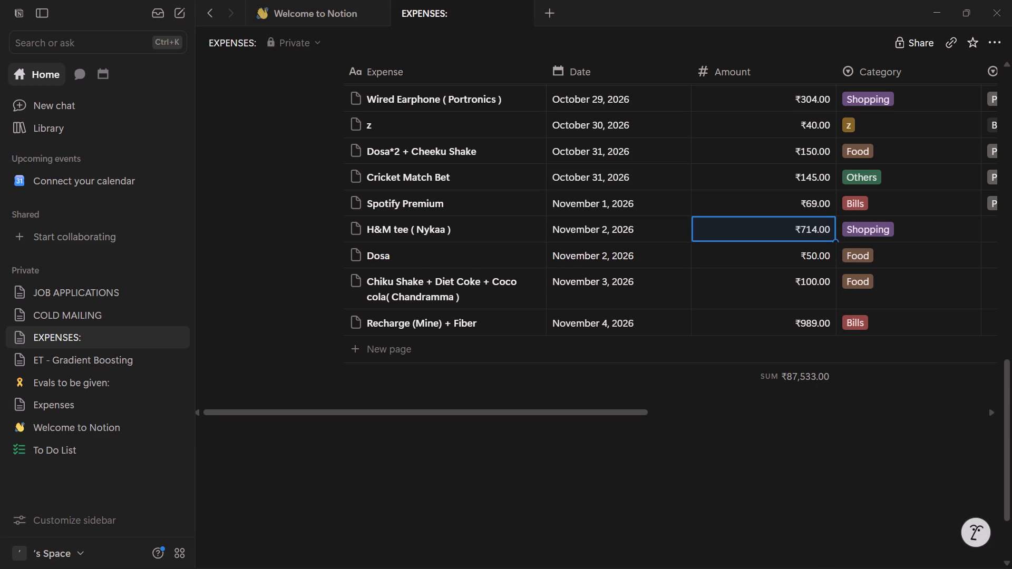
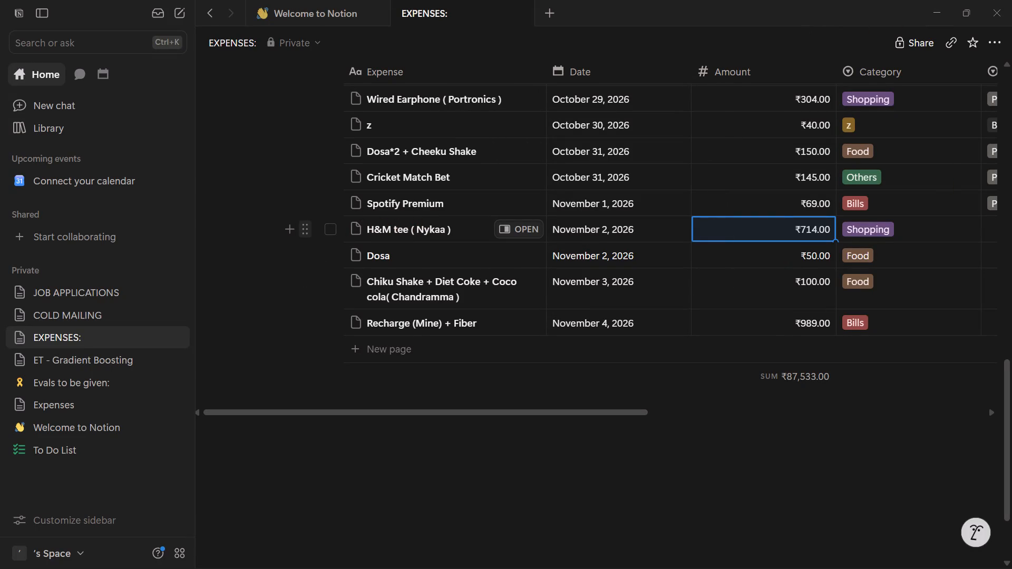
# Insert a new entry named "Nykaa Refund" directly below the "H&M tee ( Nykaa )" row in the Transactions table.
pyautogui.click(286, 234)
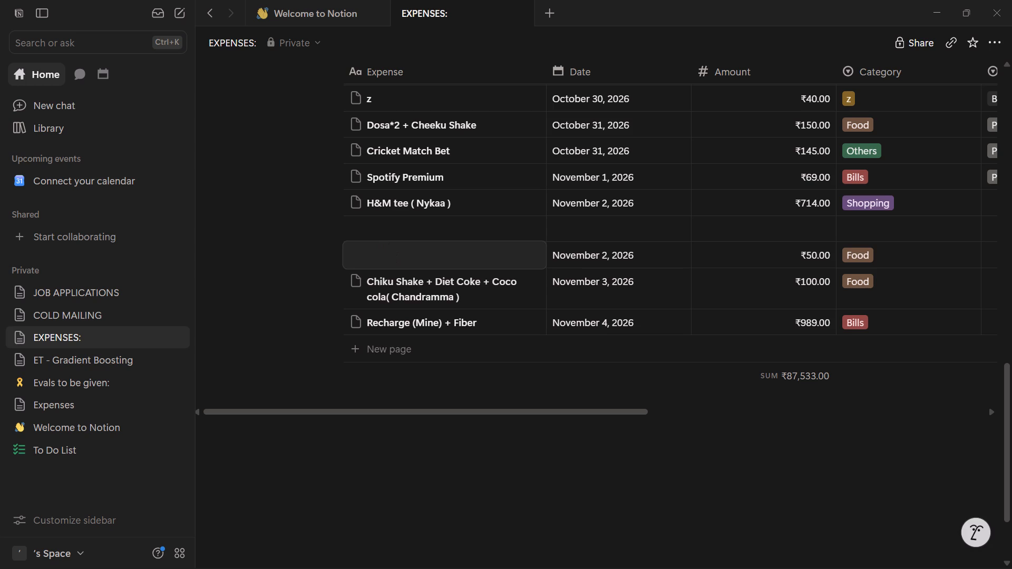
pyautogui.write('Nykaa Refund')
pyautogui.press('Return')
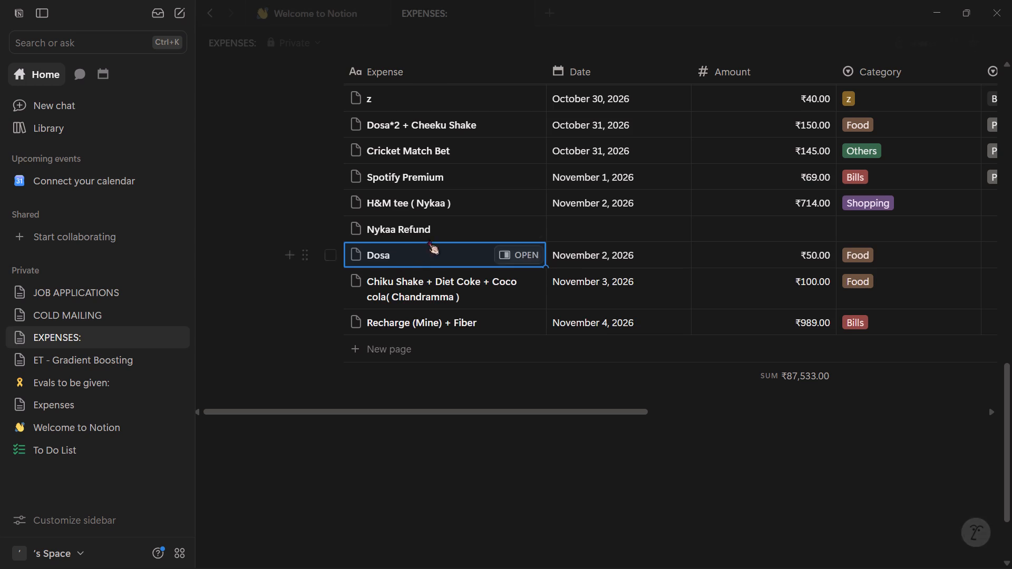
# Fill in the Nykaa Refund entry with date November 1, 2026, amount ₹788 and category Shopping.
pyautogui.click(586, 228)
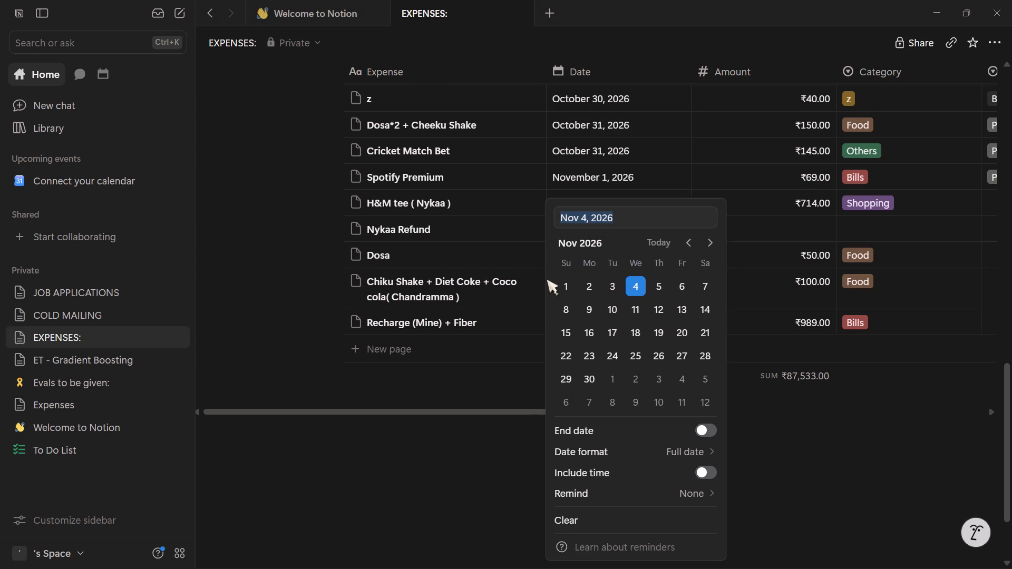
pyautogui.click(576, 284)
pyautogui.click(822, 420)
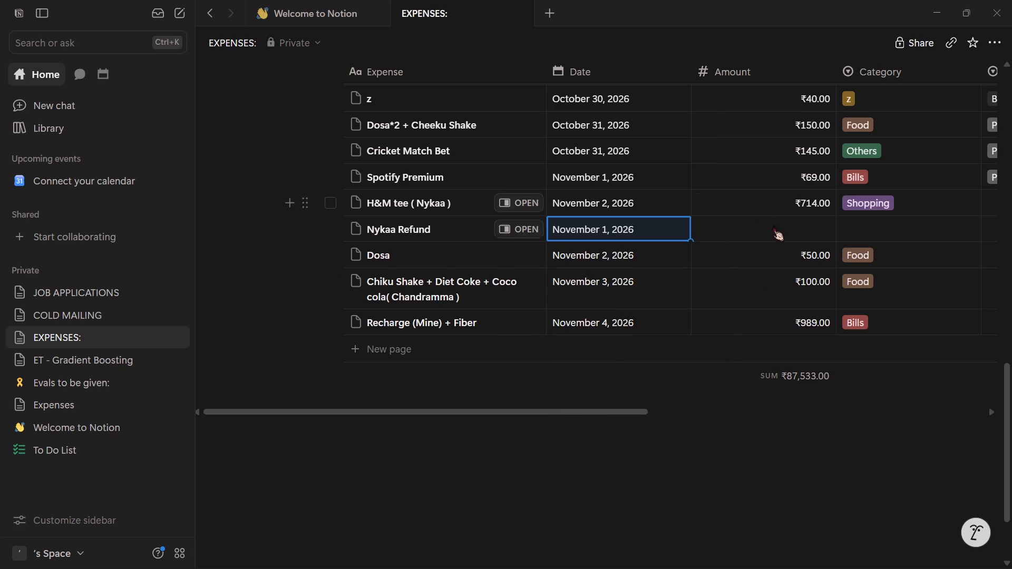
pyautogui.click(774, 228)
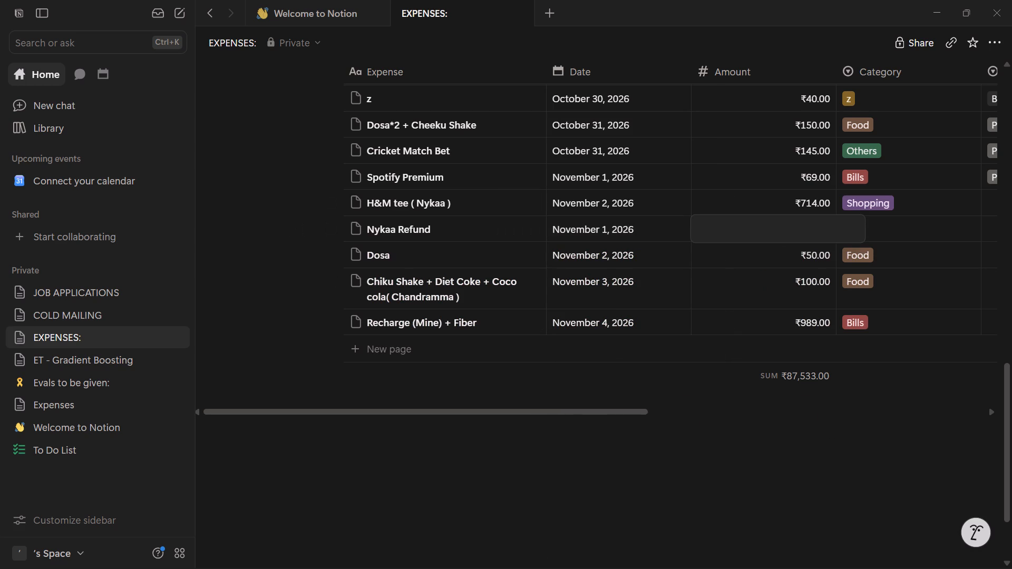
pyautogui.write('788')
pyautogui.press('Return')
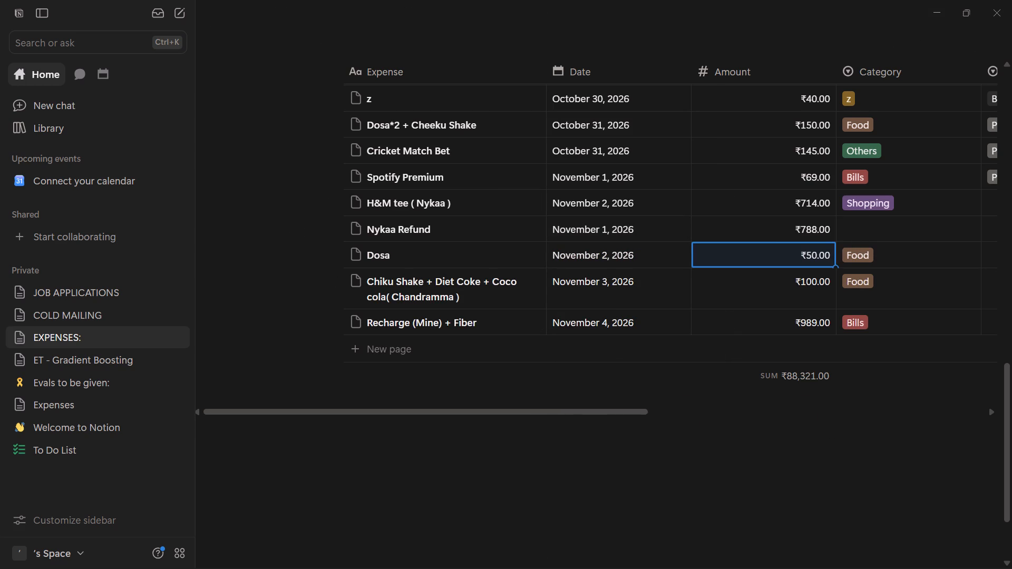
pyautogui.click(858, 217)
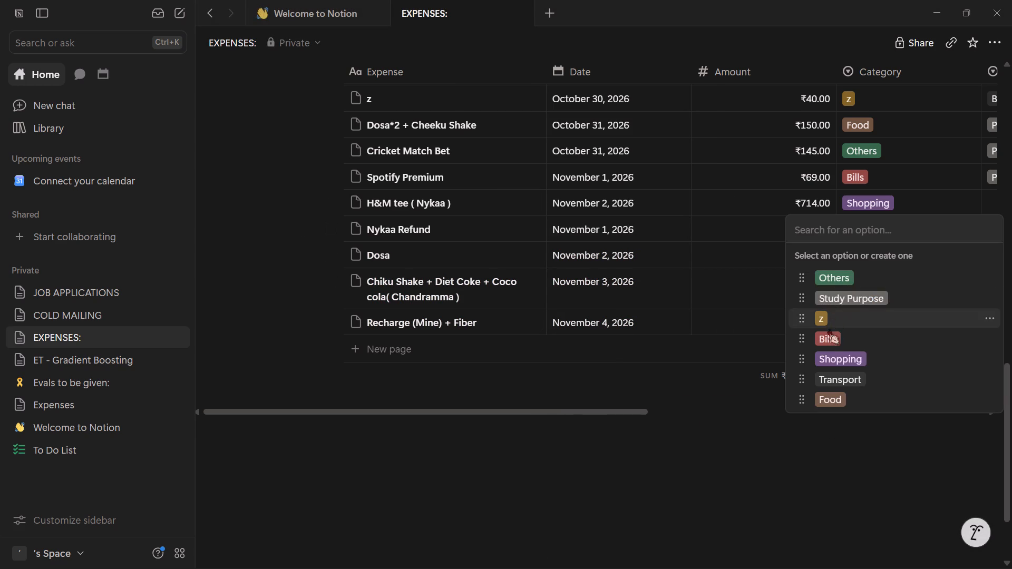
pyautogui.click(844, 357)
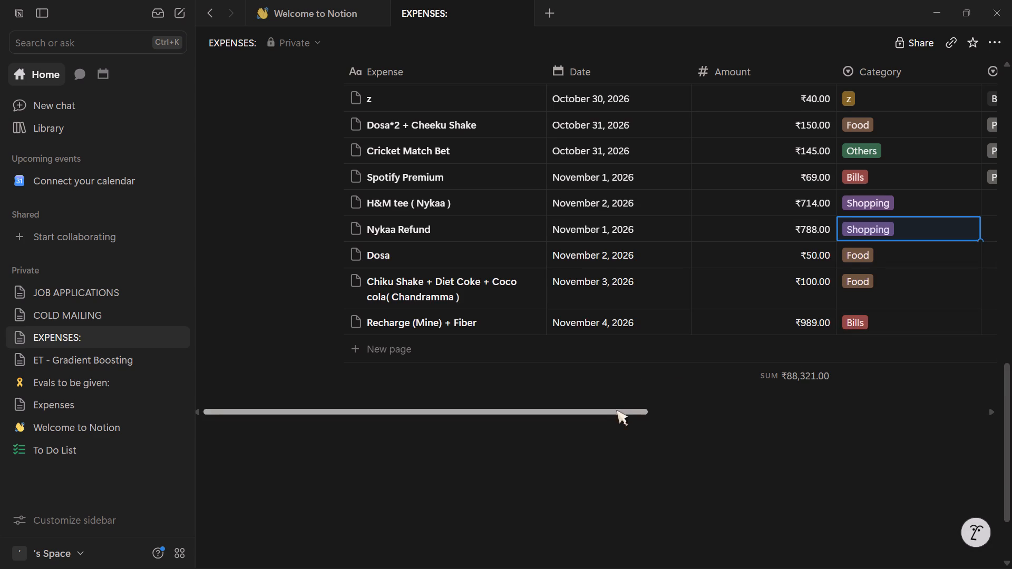
# Set the Nykaa Refund entry's type to Money added, payment method to PhonePe and account to Online.
pyautogui.moveTo(616, 410); pyautogui.dragTo(811, 404)
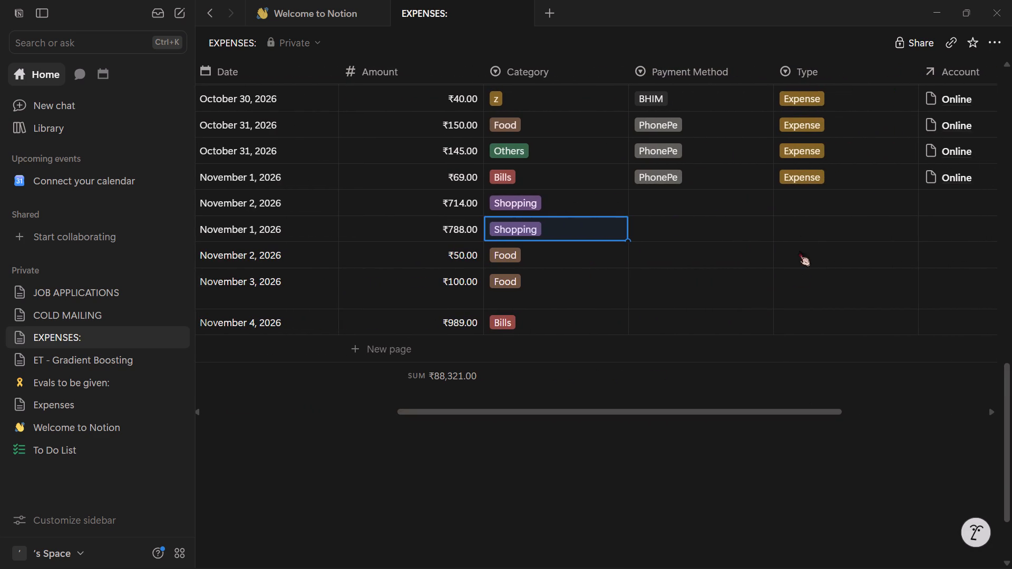
pyautogui.click(798, 227)
pyautogui.click(813, 278)
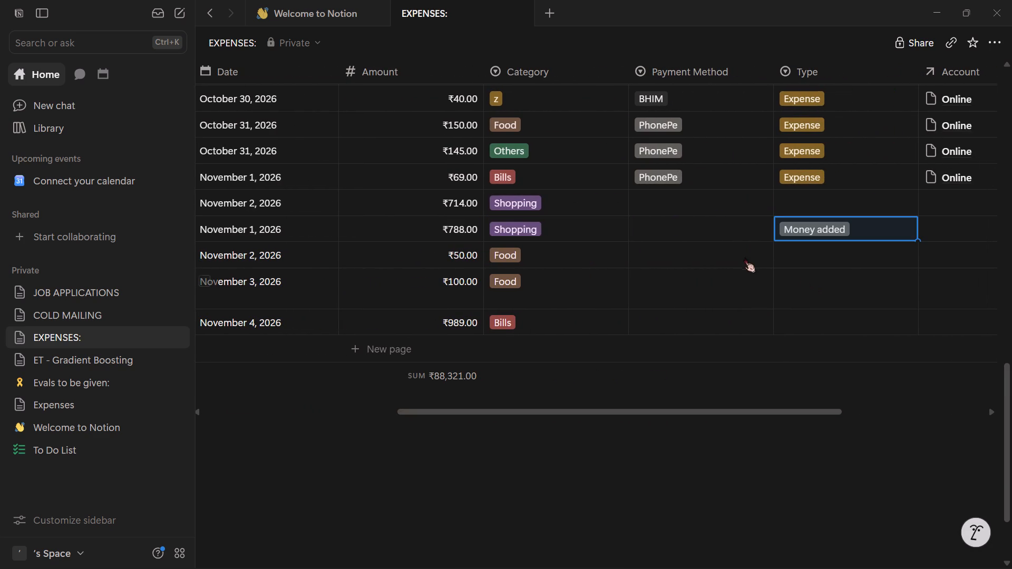
pyautogui.click(636, 223)
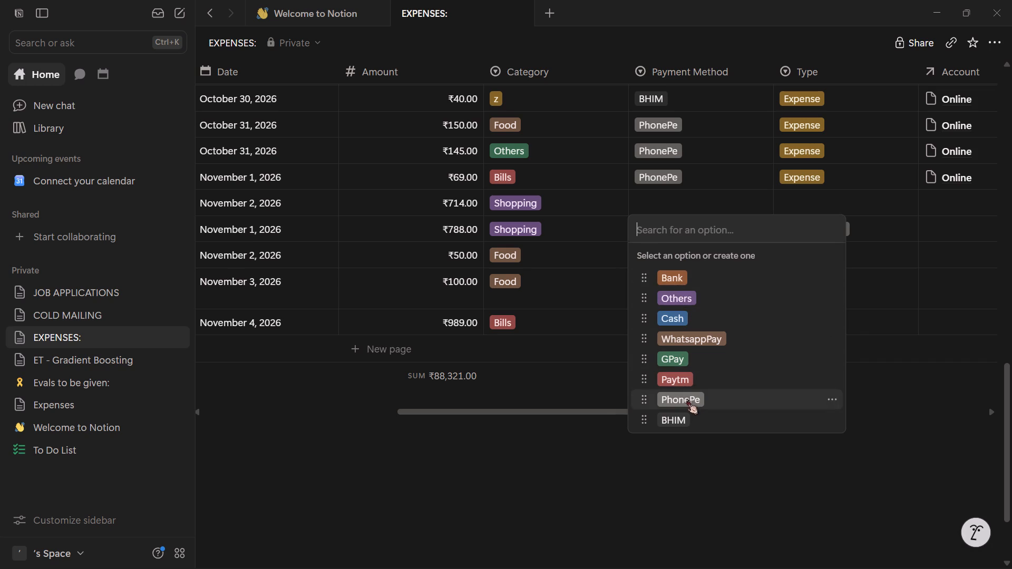
pyautogui.click(684, 400)
pyautogui.click(655, 193)
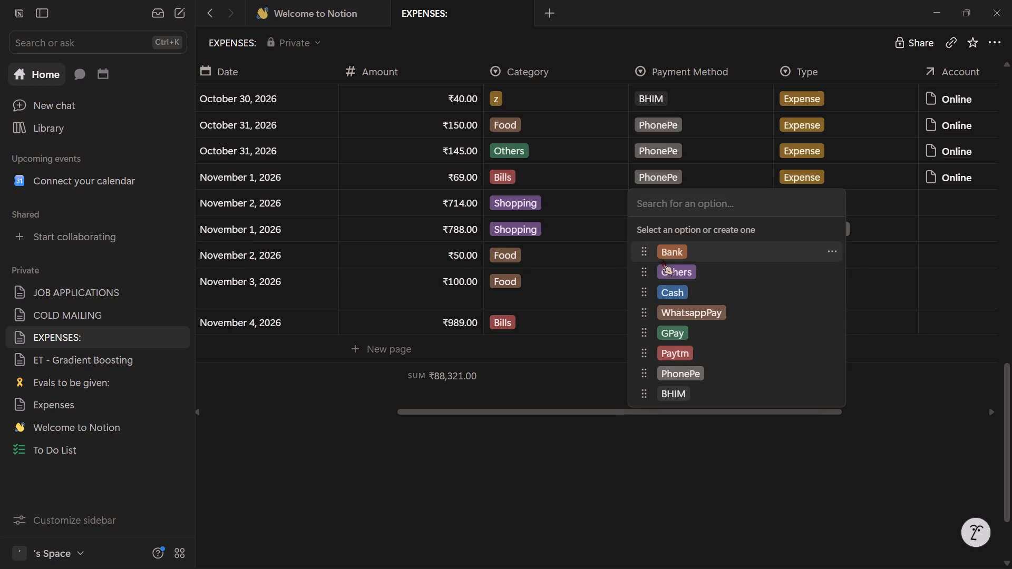
pyautogui.moveTo(391, 434); pyautogui.dragTo(391, 427)
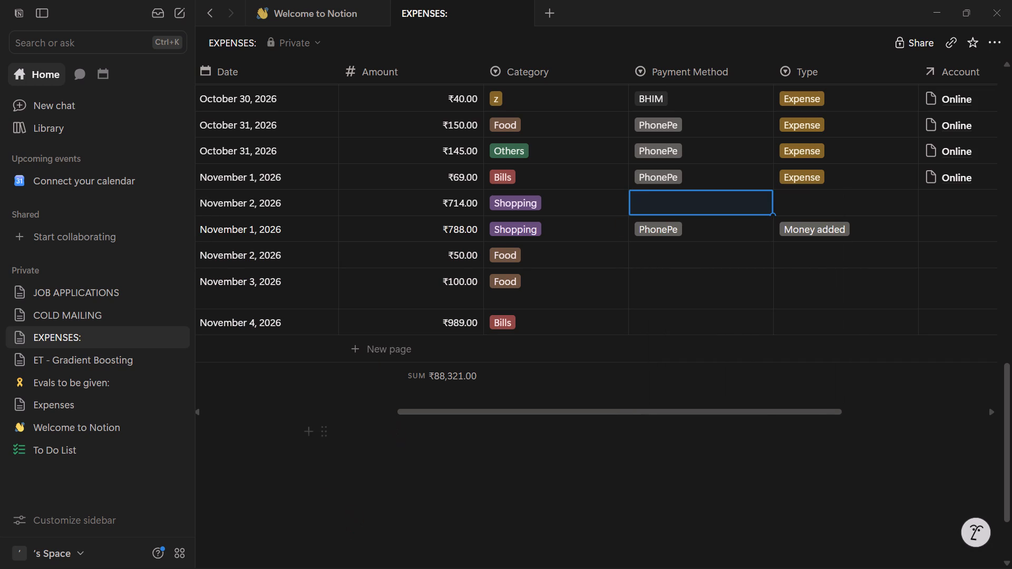
pyautogui.click(935, 227)
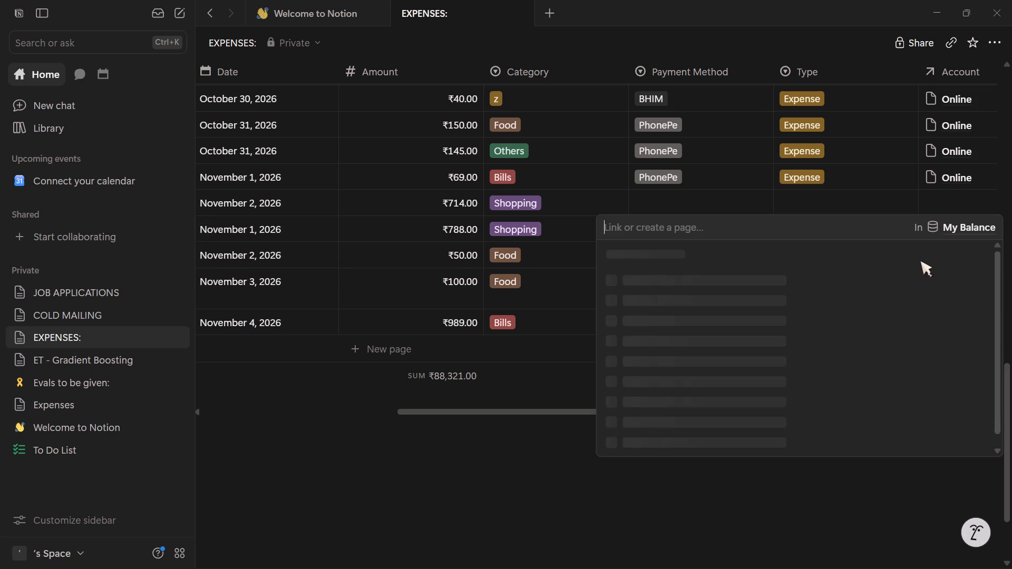
pyautogui.click(636, 280)
pyautogui.click(653, 477)
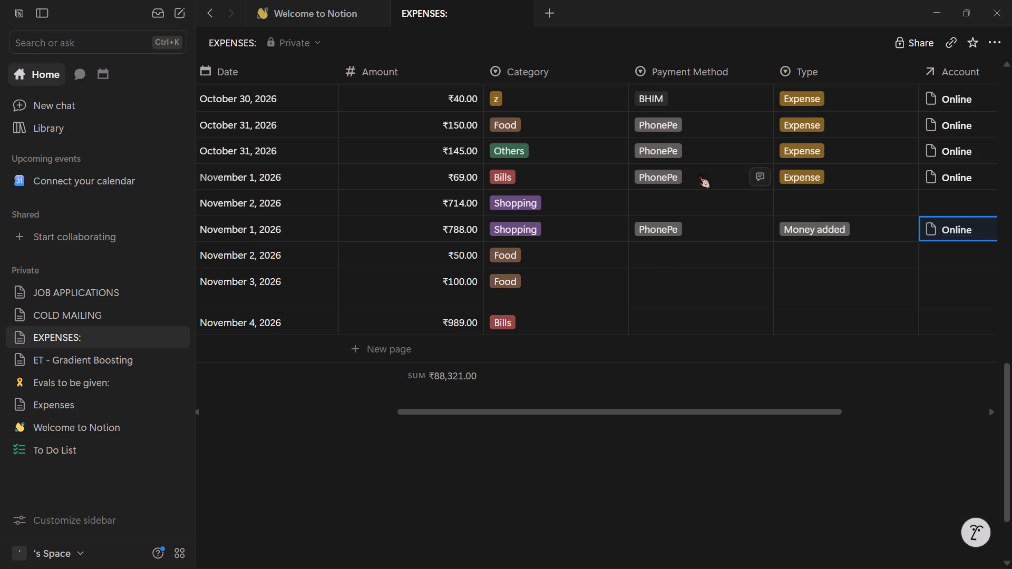
# Add a new entry named "z" at the end of the Transactions table.
pyautogui.moveTo(528, 413); pyautogui.dragTo(463, 399)
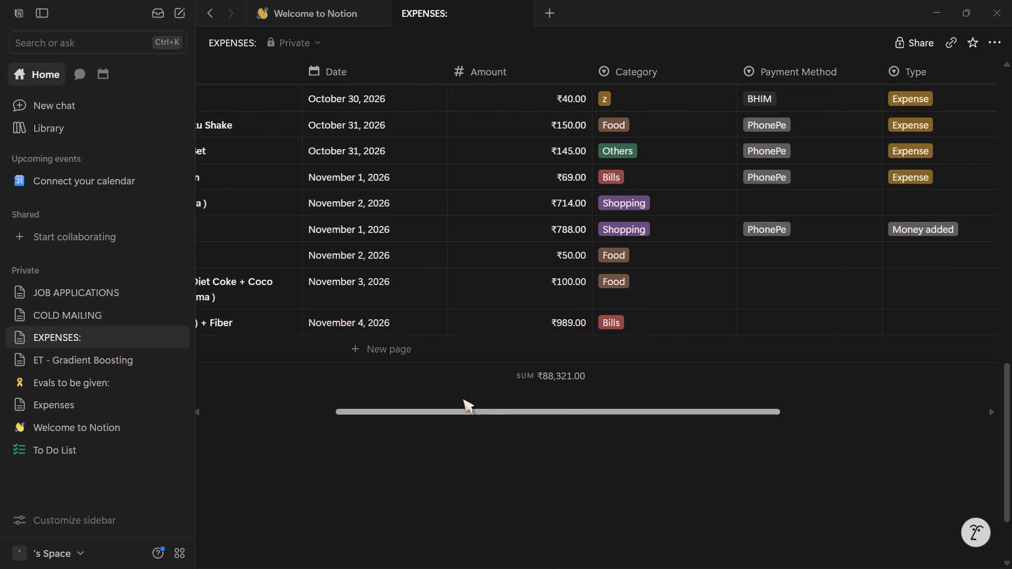
pyautogui.moveTo(463, 399); pyautogui.dragTo(397, 384)
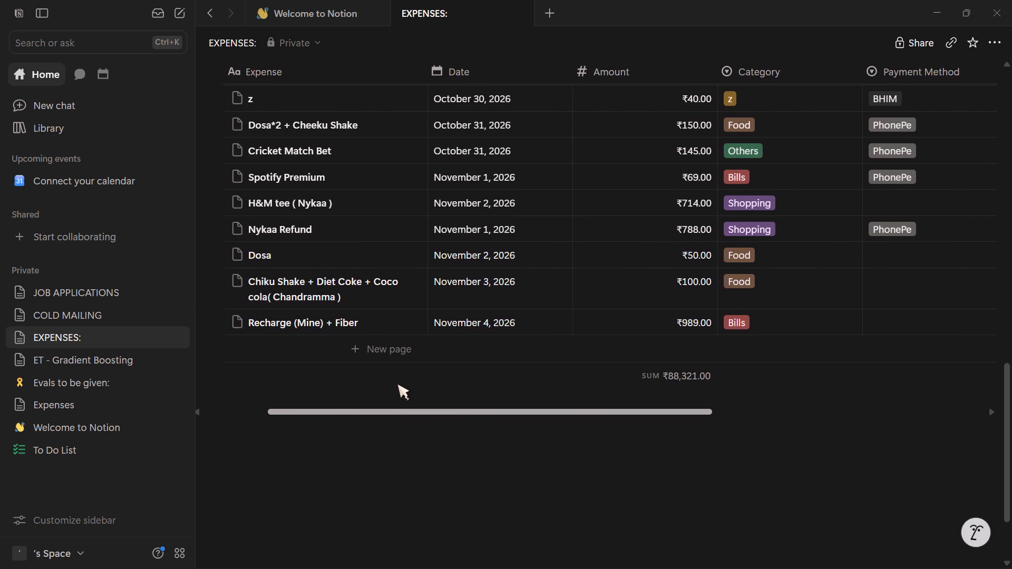
pyautogui.moveTo(397, 384); pyautogui.dragTo(393, 384)
pyautogui.click(468, 177)
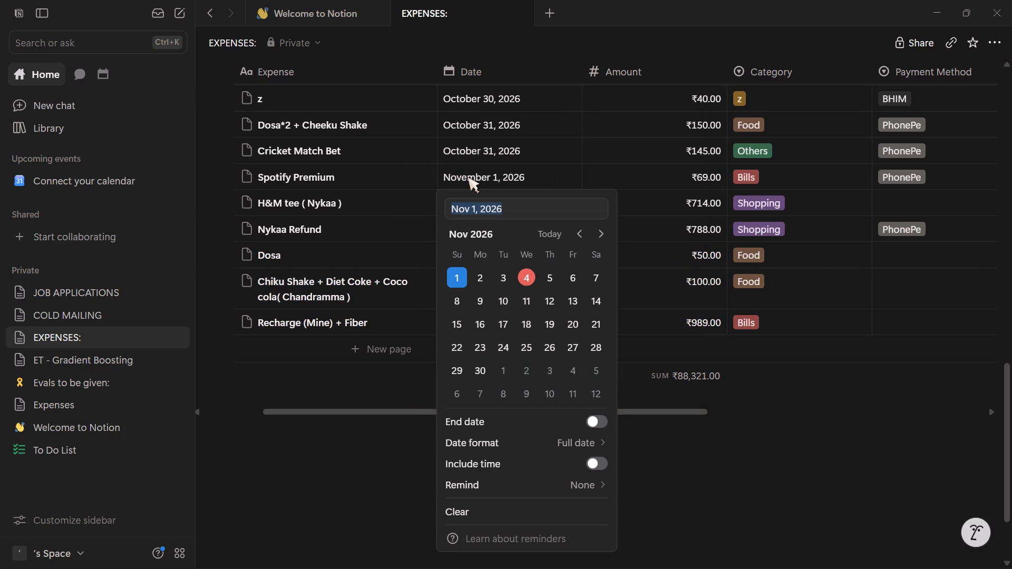
pyautogui.click(409, 429)
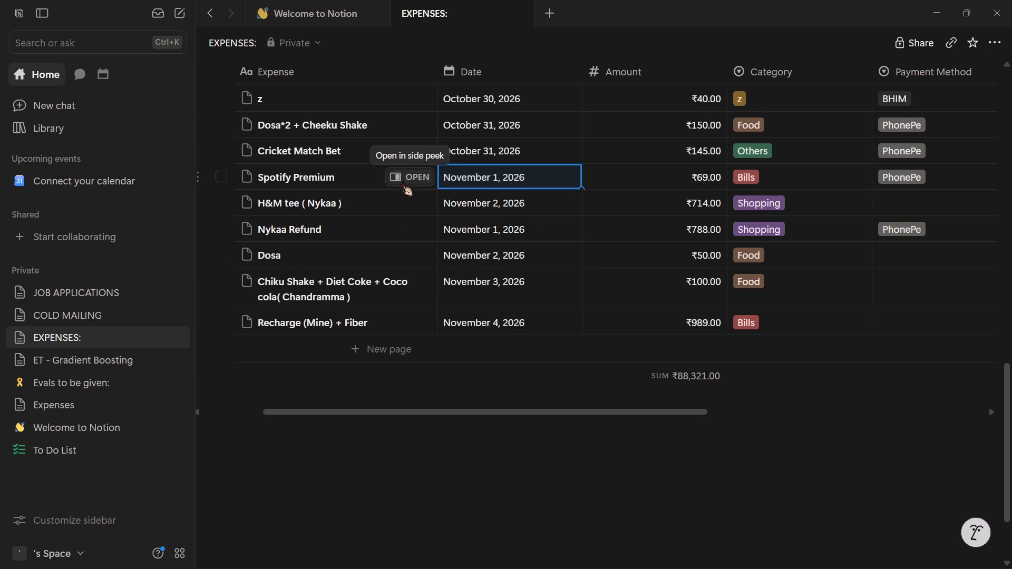
pyautogui.scroll(1, 430, 210)
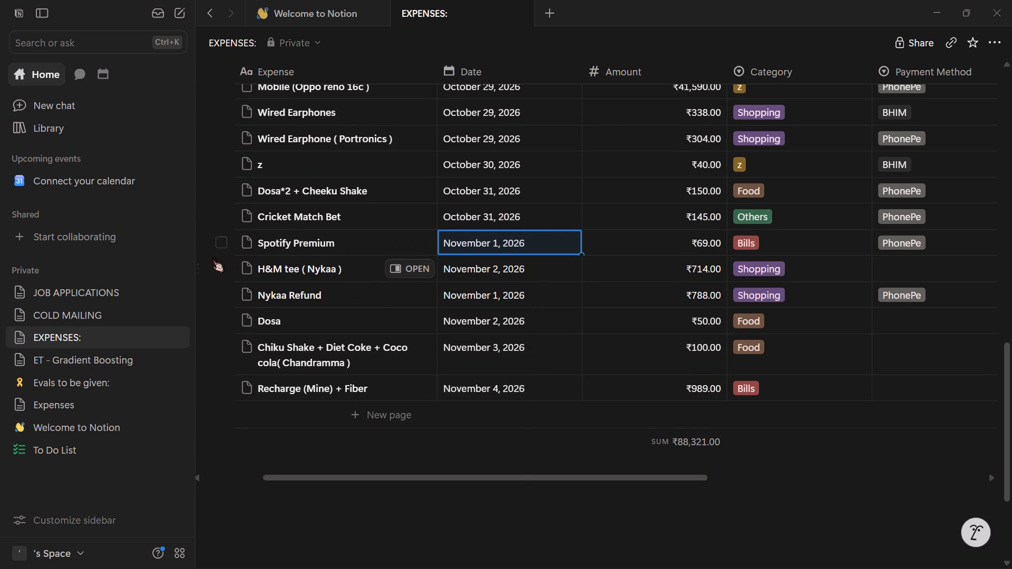
pyautogui.click(371, 415)
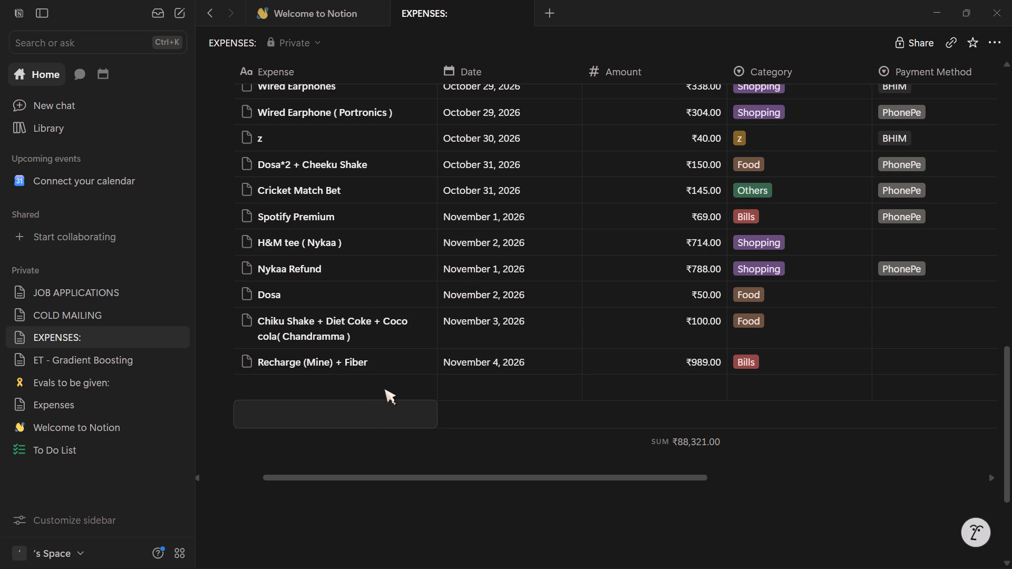
pyautogui.press('z')
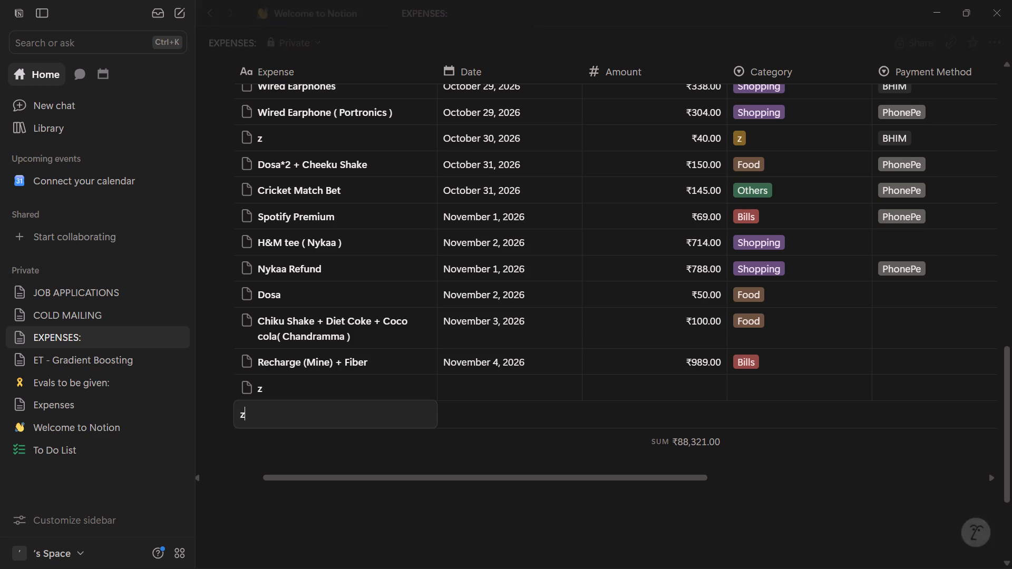
pyautogui.press('Return')
# Fill in the new z entry with date November 1, 2026, amount ₹50 and category z.
pyautogui.scroll(1, 636, 0)
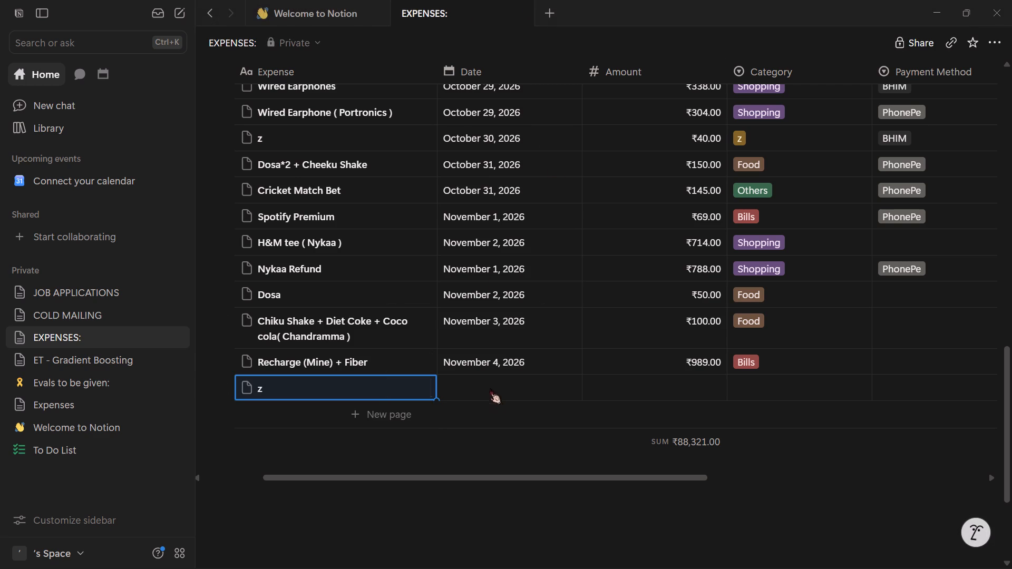
pyautogui.click(489, 385)
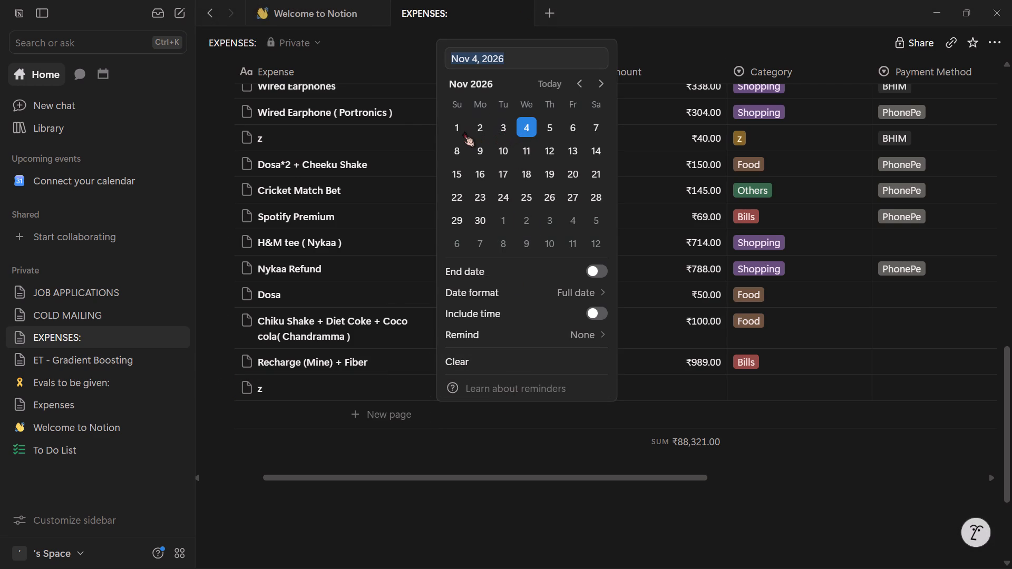
pyautogui.click(463, 131)
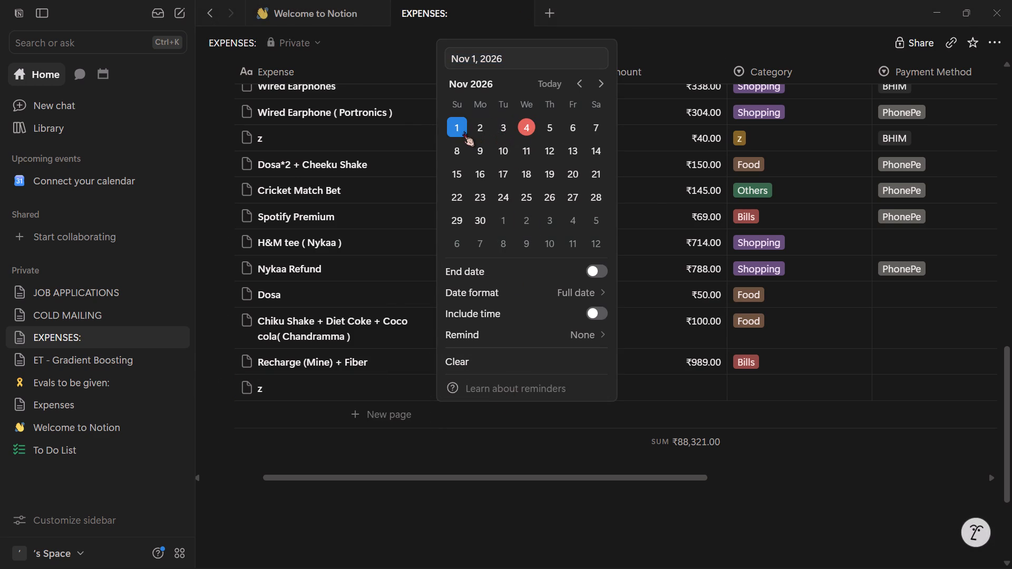
pyautogui.click(687, 399)
pyautogui.click(686, 390)
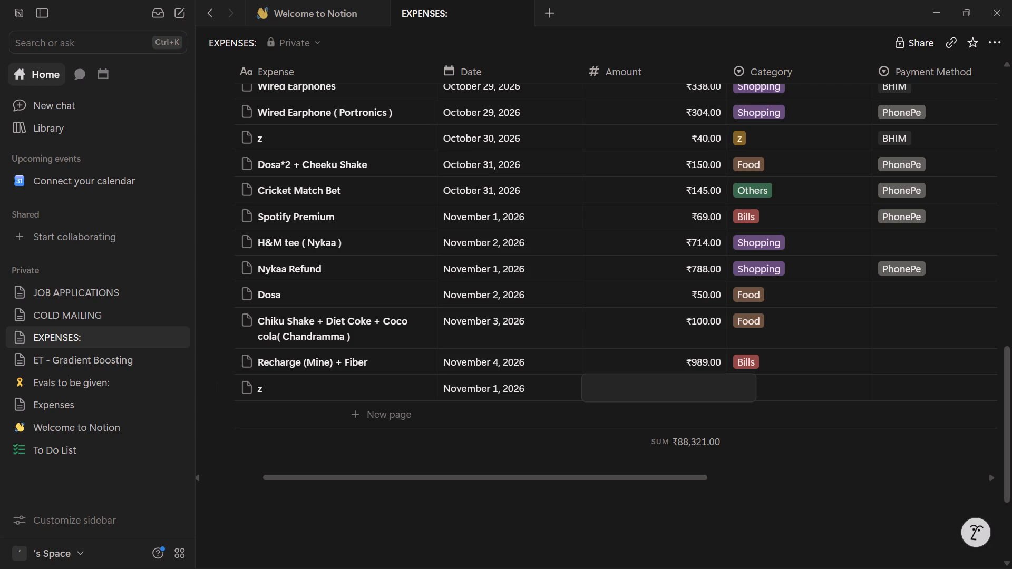
pyautogui.write('50')
pyautogui.press('Return')
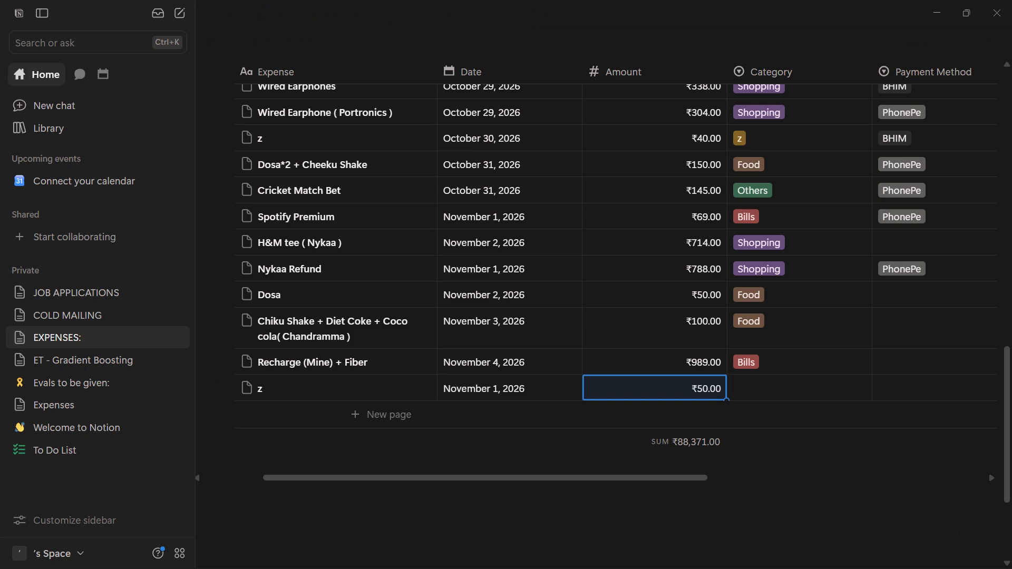
pyautogui.click(750, 382)
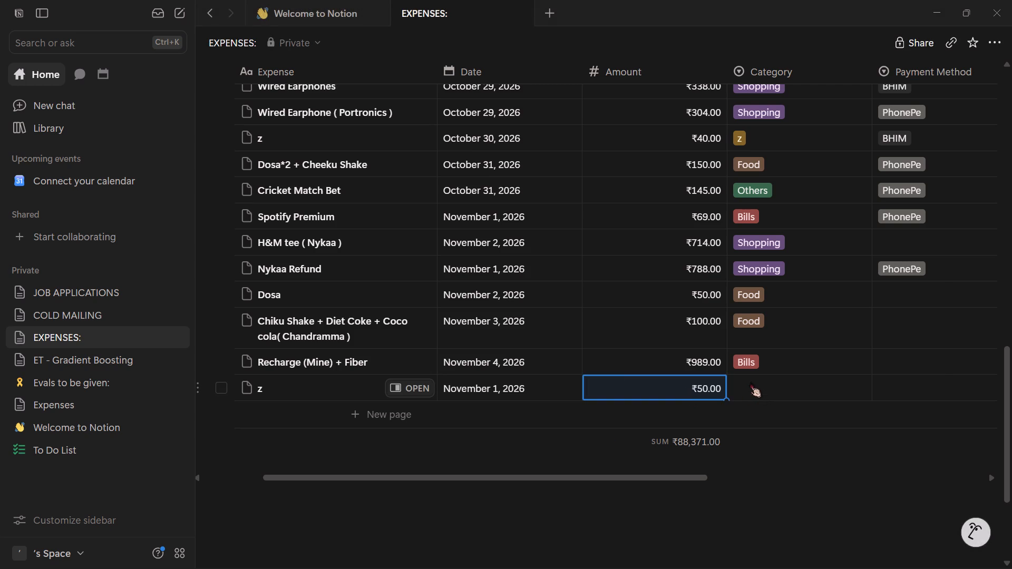
pyautogui.click(761, 275)
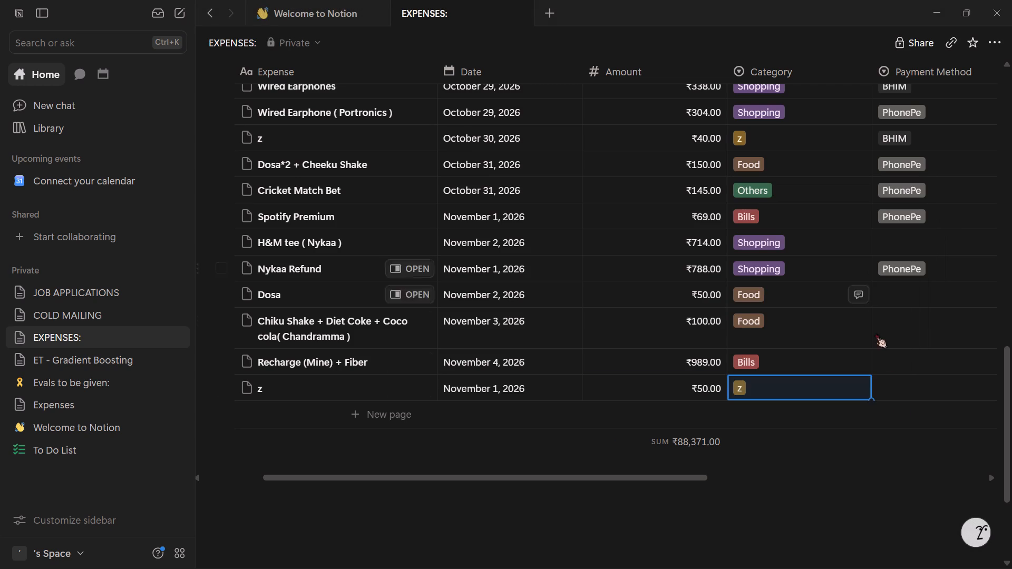
# Move the ₹50 z entry from the end of the table to directly below the Spotify Premium row.
pyautogui.doubleClick(691, 476)
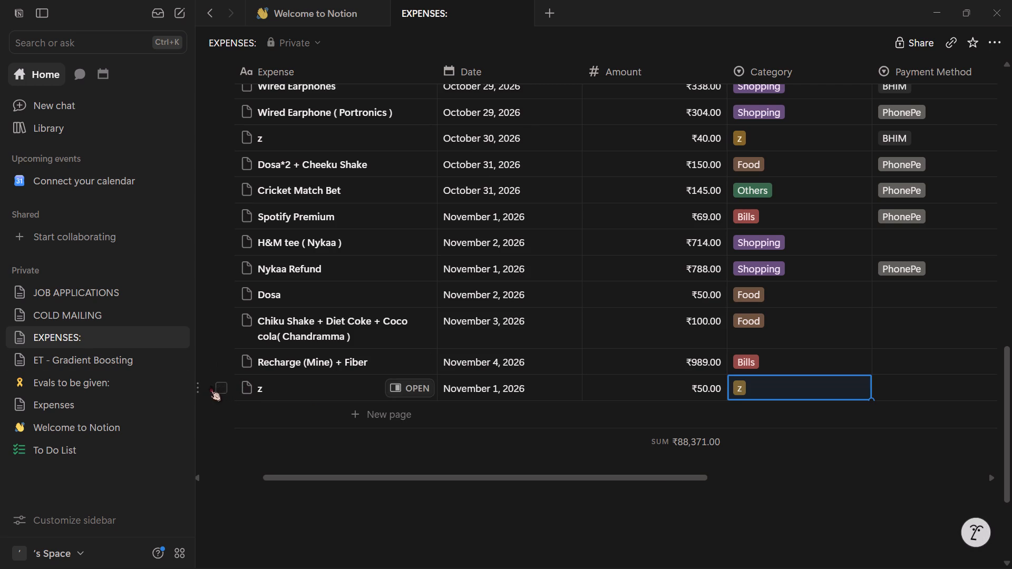
pyautogui.moveTo(251, 384); pyautogui.dragTo(252, 340)
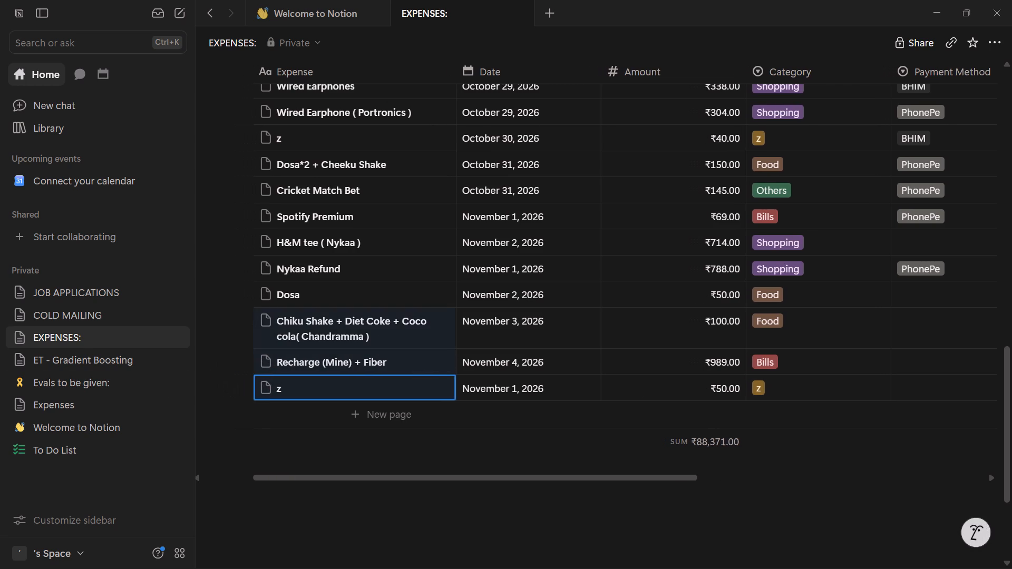
pyautogui.moveTo(252, 340); pyautogui.dragTo(253, 340)
pyautogui.click(262, 425)
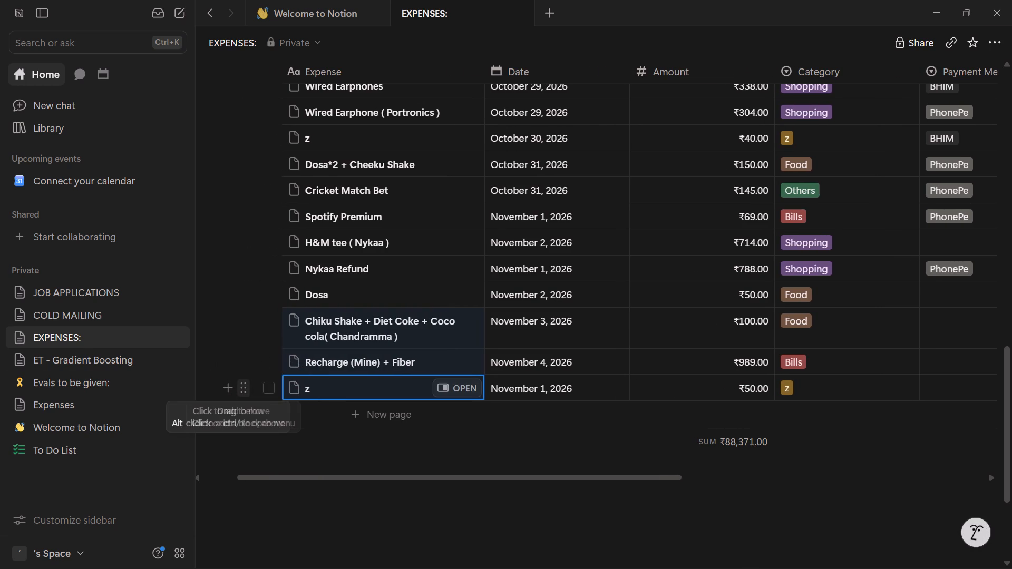
pyautogui.moveTo(245, 390); pyautogui.dragTo(248, 262)
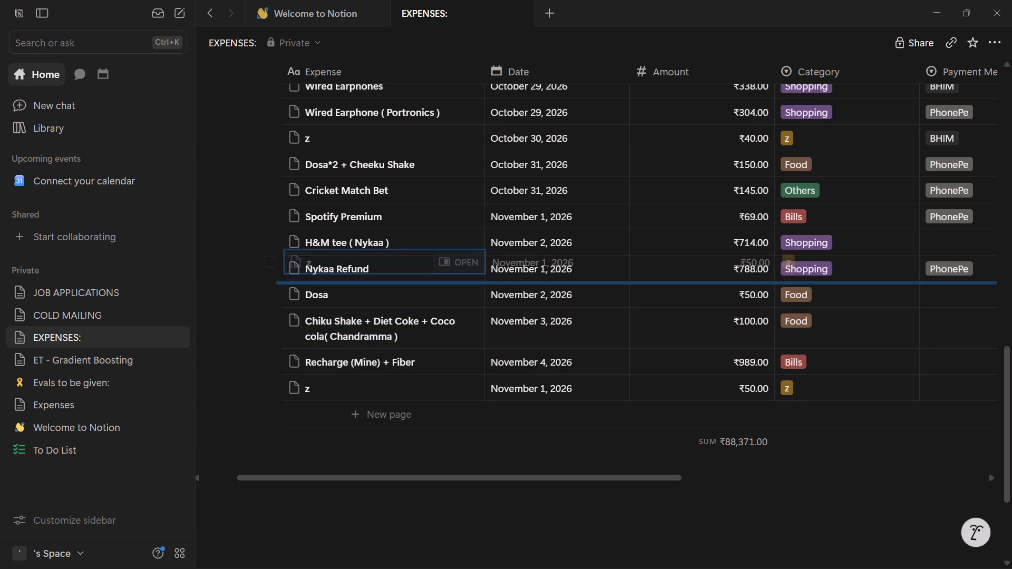
pyautogui.moveTo(248, 262); pyautogui.dragTo(250, 234)
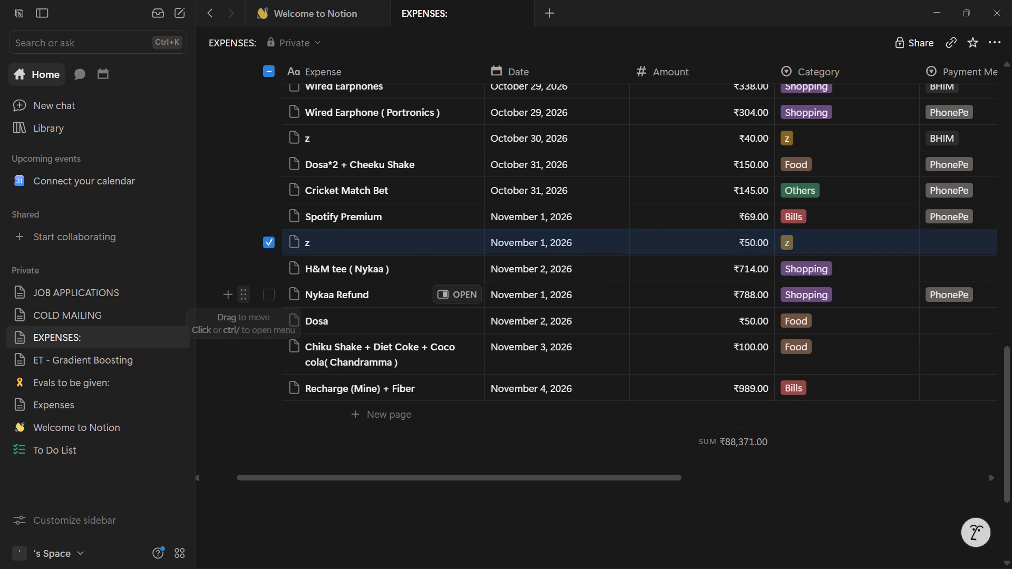
# Move the Nykaa Refund row above the "H&M tee ( Nykaa )" row.
pyautogui.moveTo(245, 296); pyautogui.dragTo(247, 261)
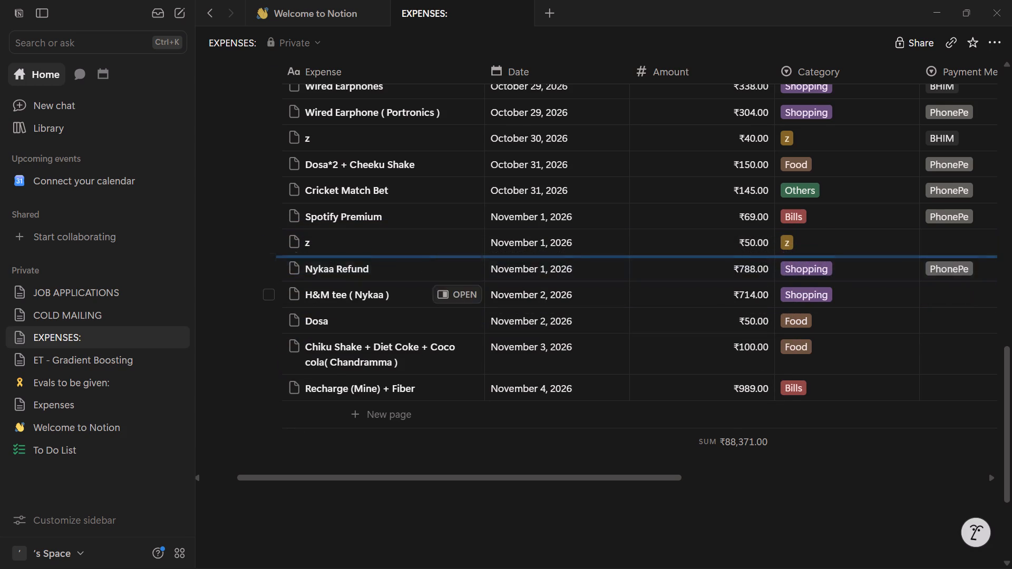
# Set the Type to Expense for the ₹50 z, H&M tee, November 2 Dosa, Chiku Shake and Recharge rows.
pyautogui.click(348, 539)
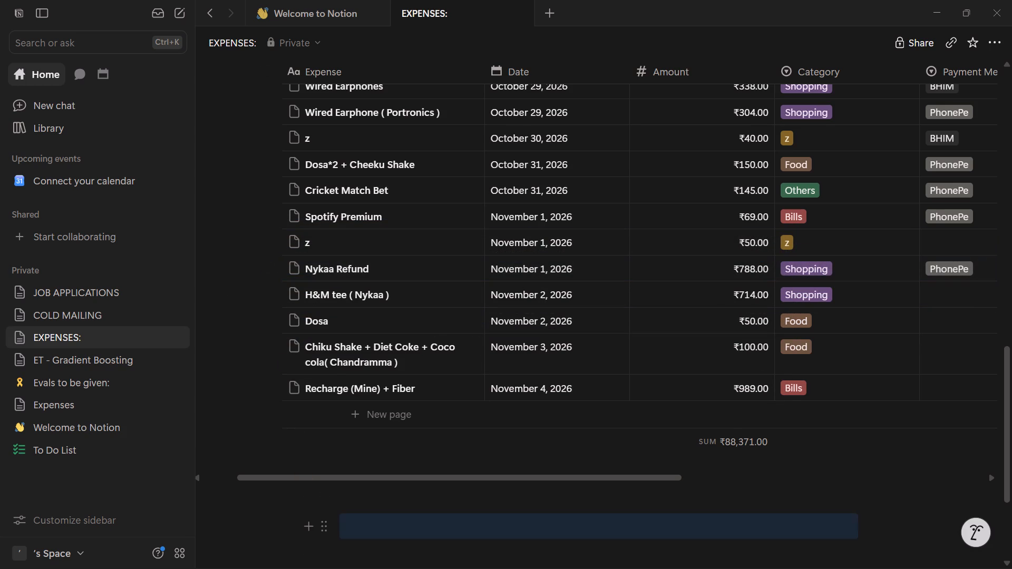
pyautogui.moveTo(388, 477); pyautogui.dragTo(626, 474)
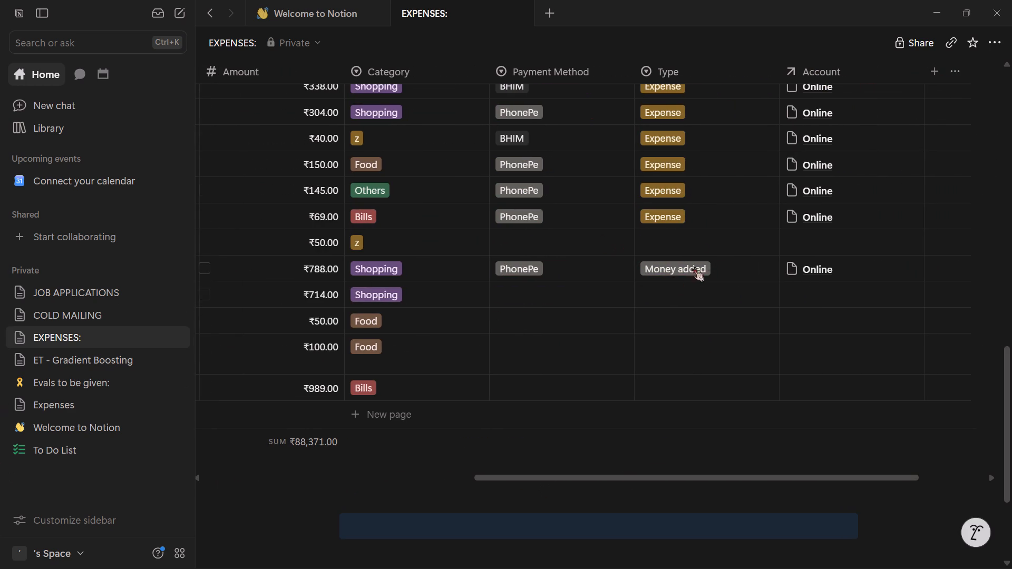
pyautogui.click(665, 237)
pyautogui.click(678, 309)
pyautogui.click(673, 291)
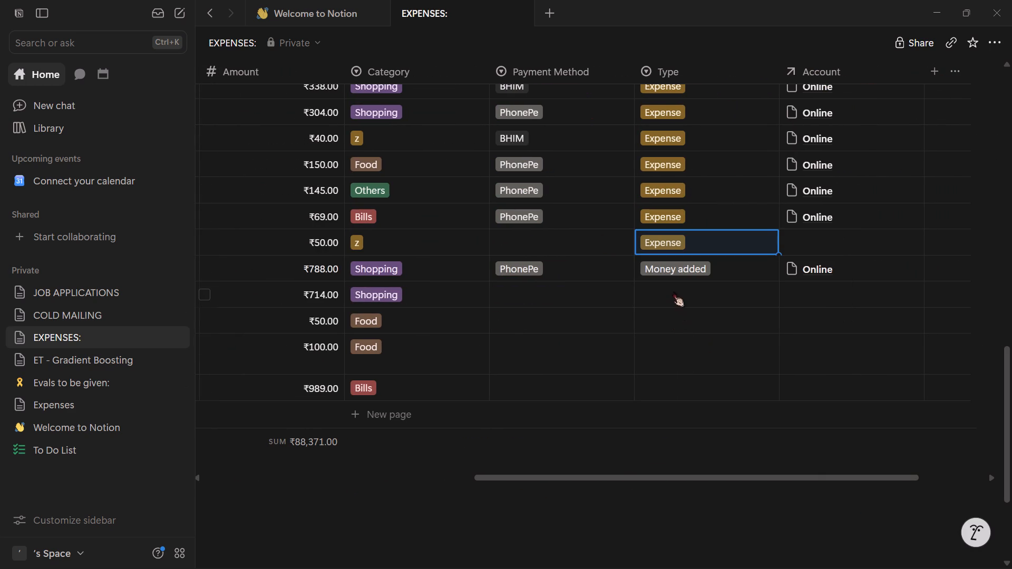
pyautogui.click(682, 365)
pyautogui.click(669, 317)
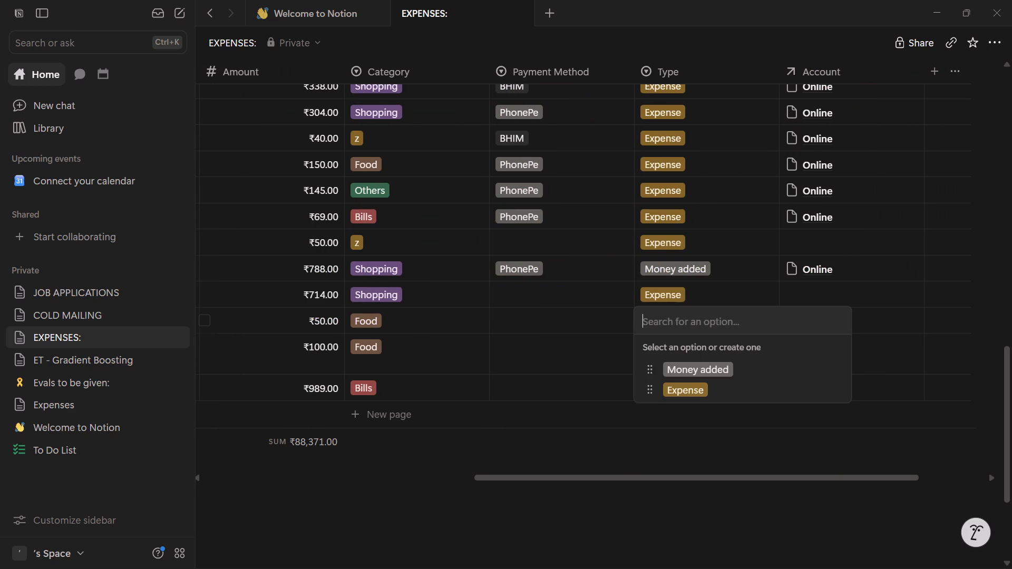
pyautogui.click(680, 387)
pyautogui.click(664, 356)
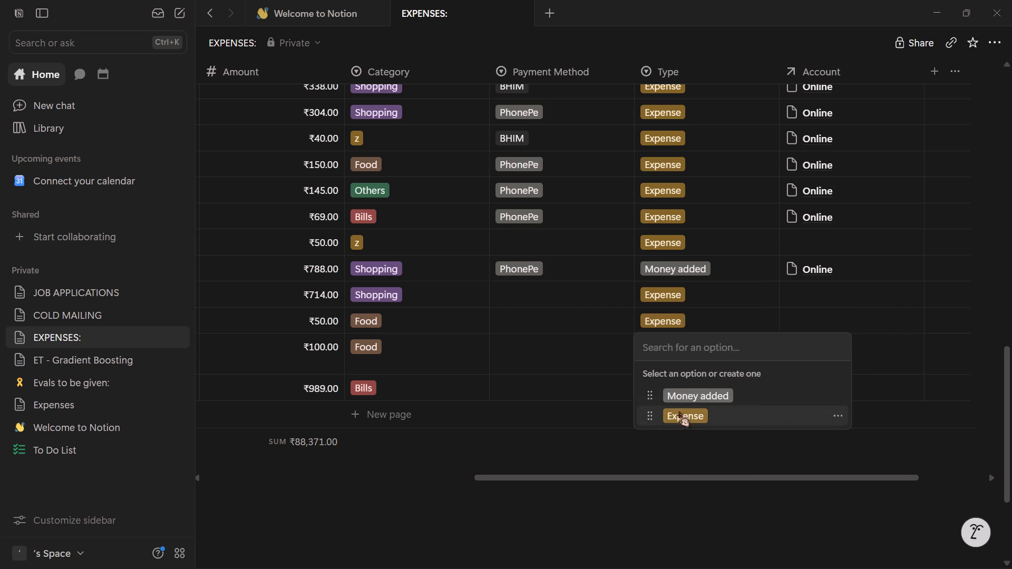
pyautogui.click(678, 413)
pyautogui.click(664, 387)
pyautogui.click(681, 455)
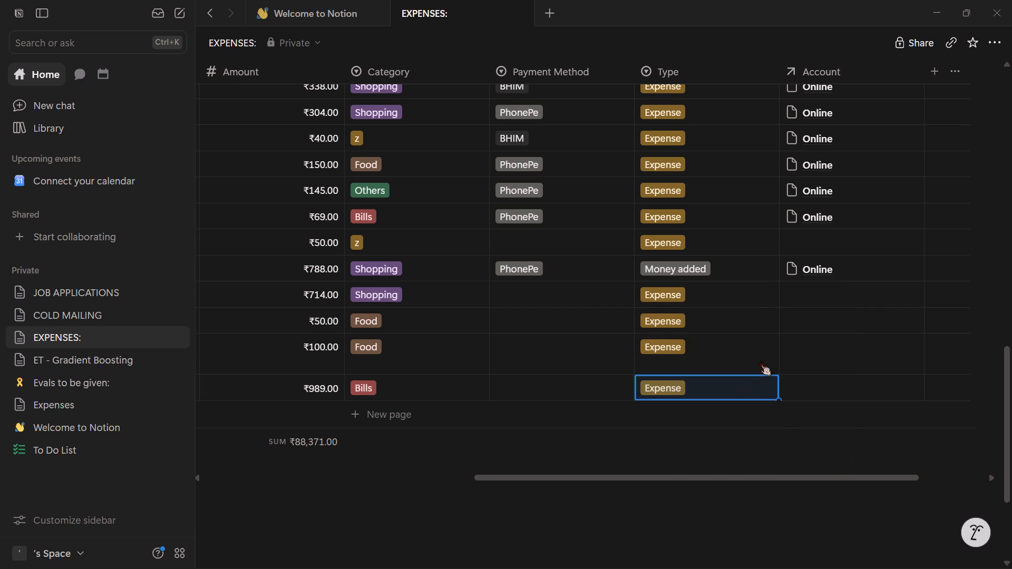
# Link the Online account to the H&M tee, November 2 Dosa, ₹50 z, Chiku Shake and Recharge rows.
pyautogui.click(805, 296)
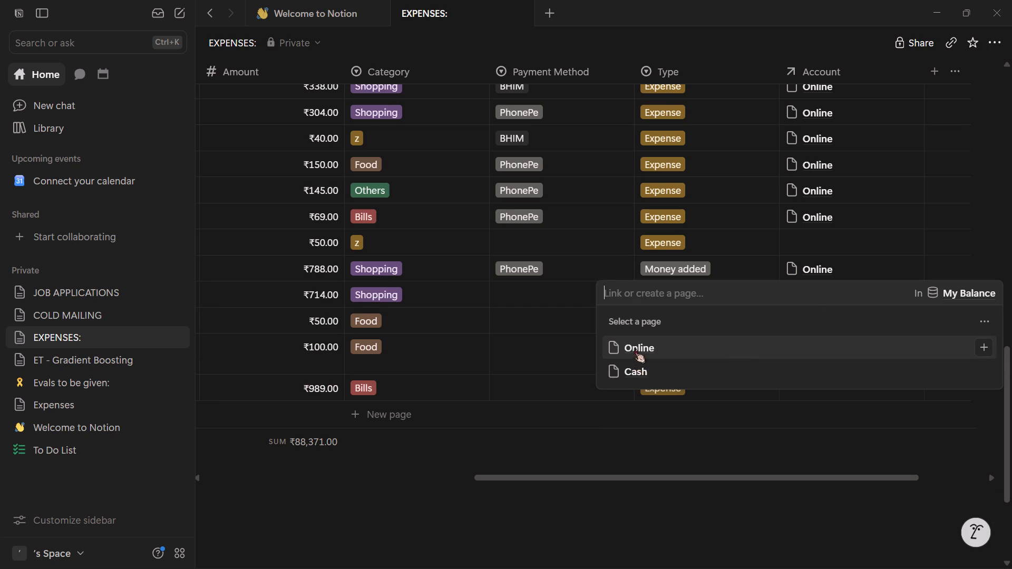
pyautogui.click(634, 348)
pyautogui.click(822, 455)
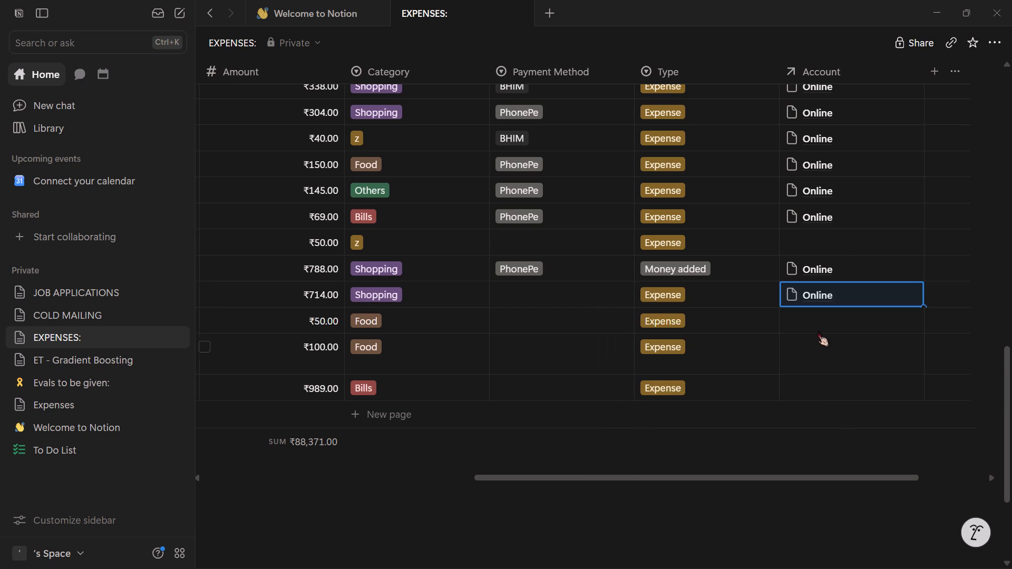
pyautogui.click(807, 315)
pyautogui.click(643, 374)
pyautogui.click(727, 508)
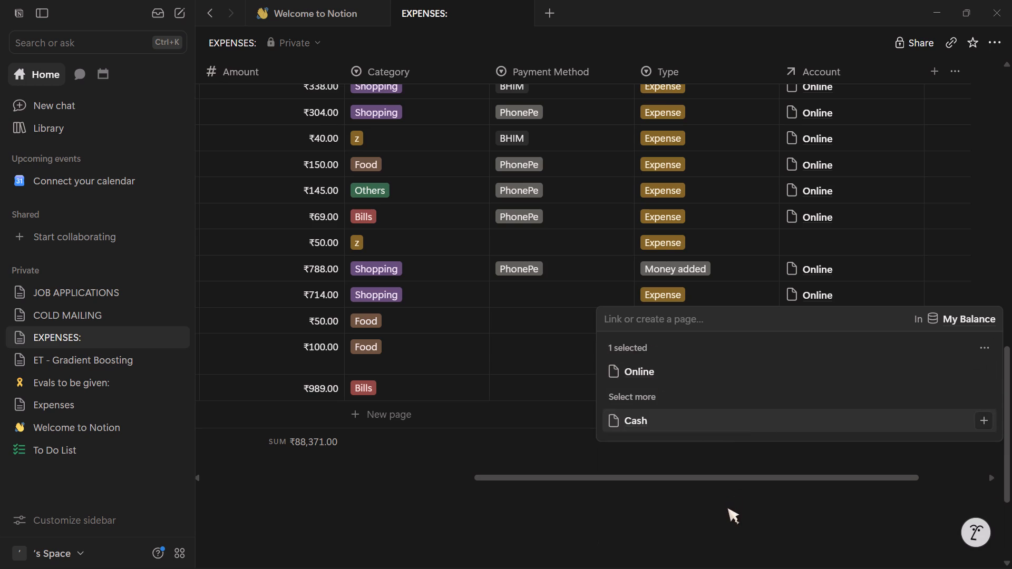
pyautogui.click(801, 234)
pyautogui.click(632, 290)
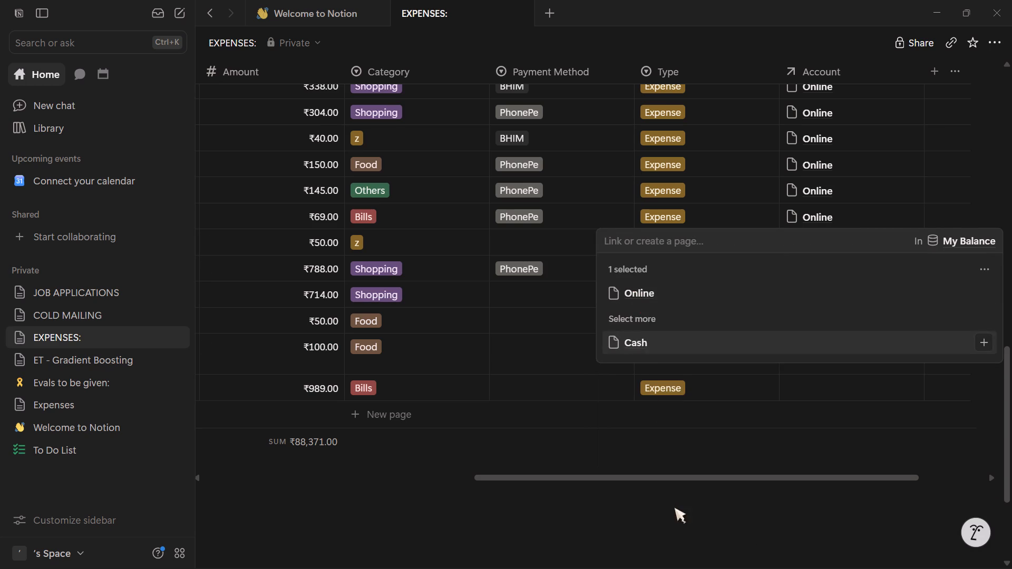
pyautogui.click(675, 513)
pyautogui.click(799, 354)
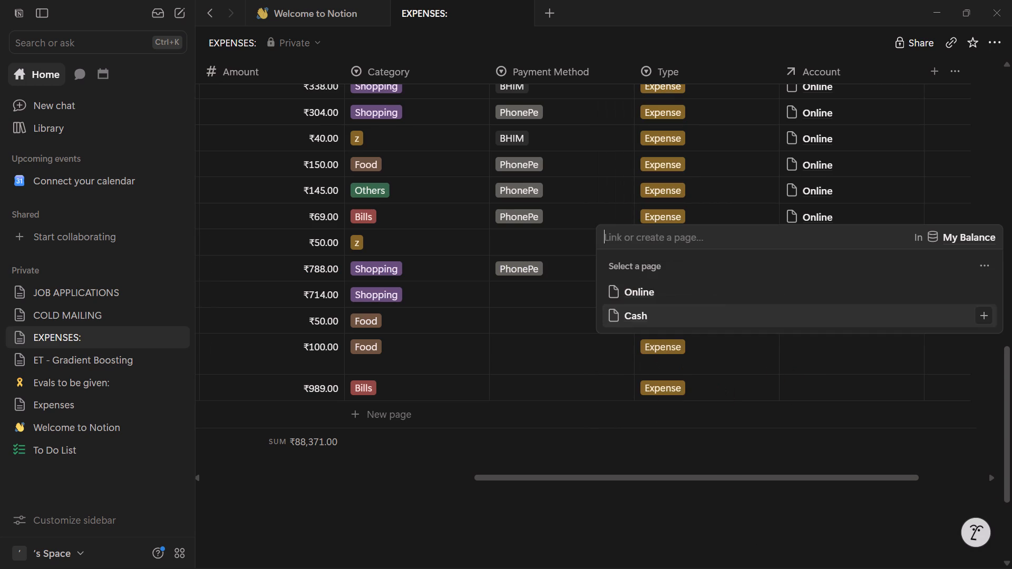
pyautogui.click(635, 294)
pyautogui.click(642, 509)
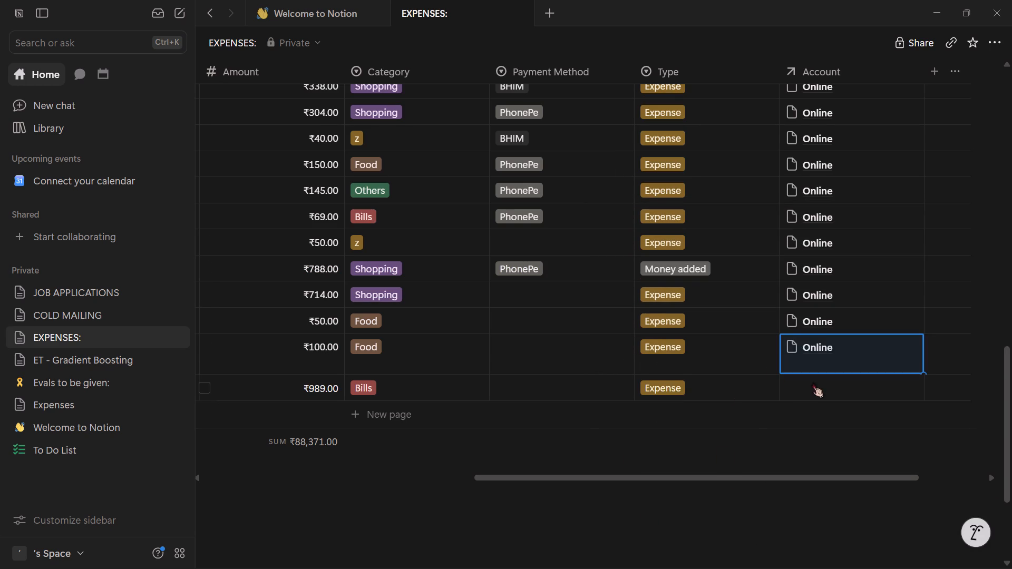
pyautogui.click(812, 382)
pyautogui.click(636, 332)
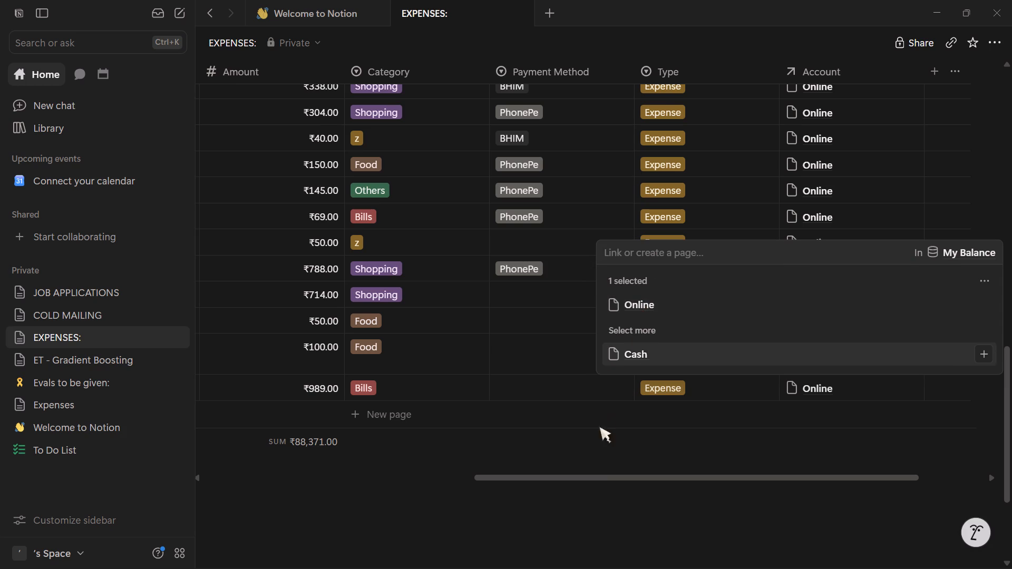
pyautogui.click(587, 496)
# Check the Spent and Remaining Balance values of the accounts in the My Balance table.
pyautogui.moveTo(588, 484); pyautogui.dragTo(572, 484)
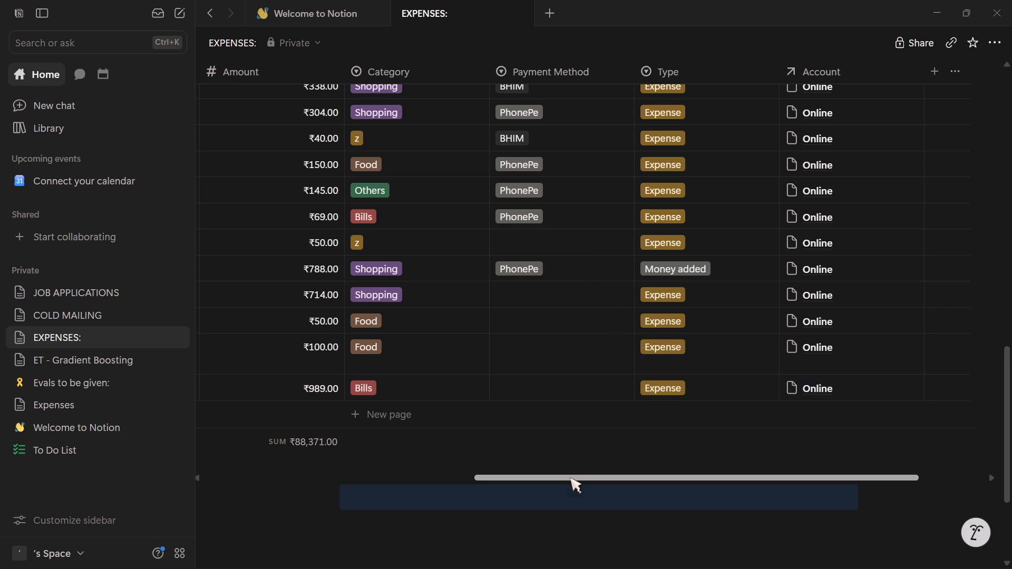
pyautogui.moveTo(570, 477); pyautogui.dragTo(337, 462)
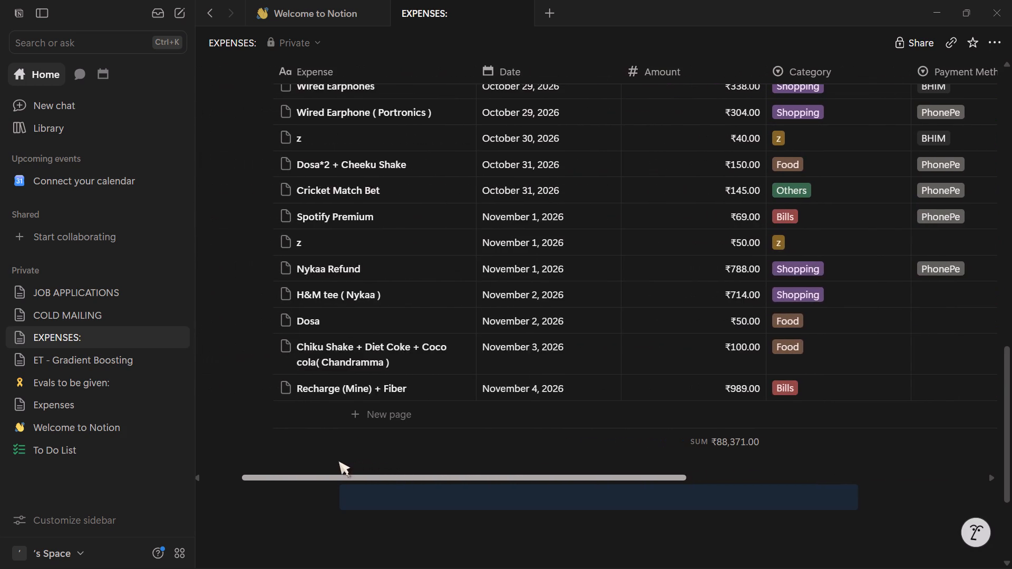
pyautogui.scroll(9, 599, 371)
pyautogui.scroll(3, 576, 331)
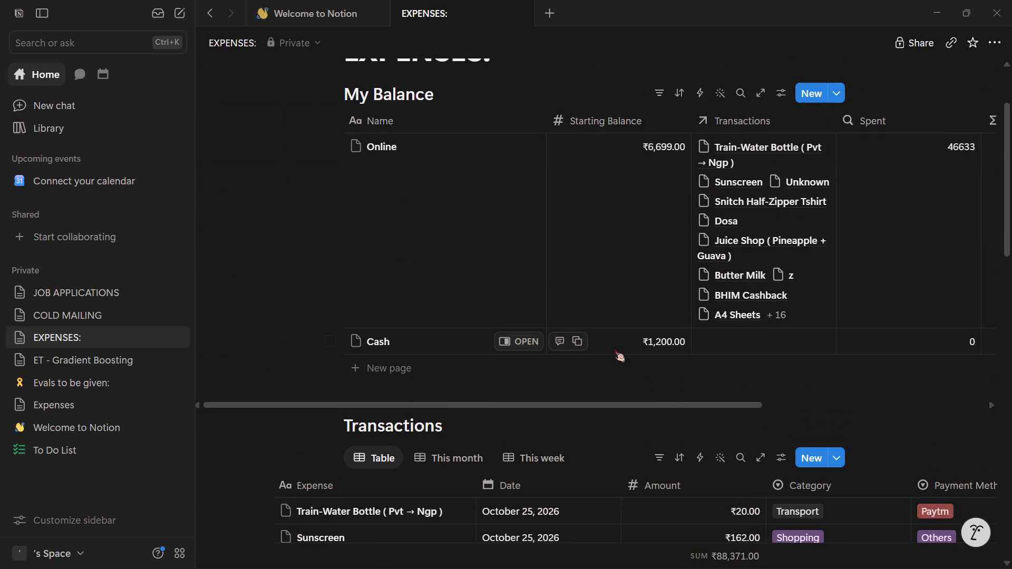
pyautogui.moveTo(674, 406); pyautogui.dragTo(783, 401)
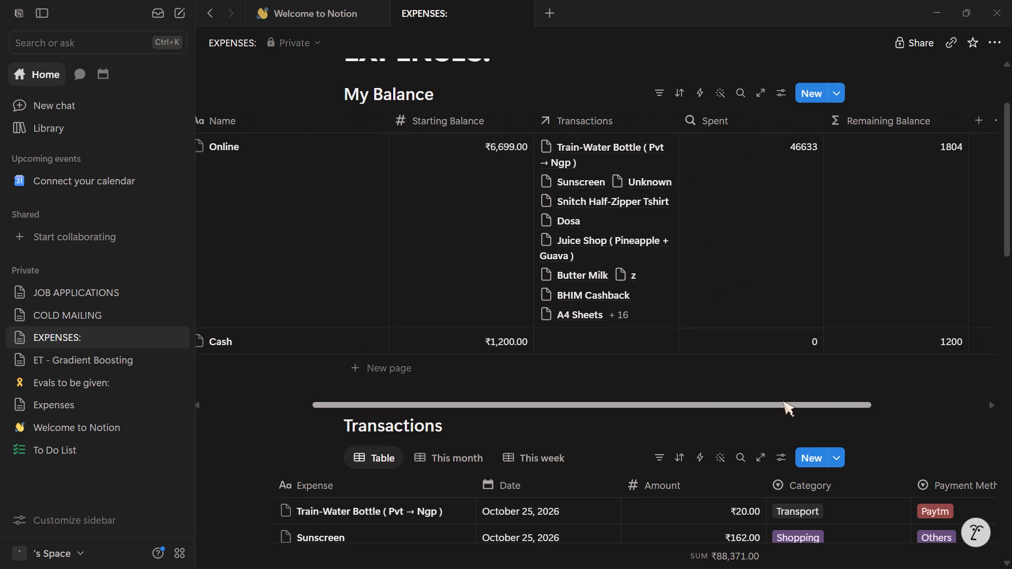
pyautogui.moveTo(783, 401); pyautogui.dragTo(784, 401)
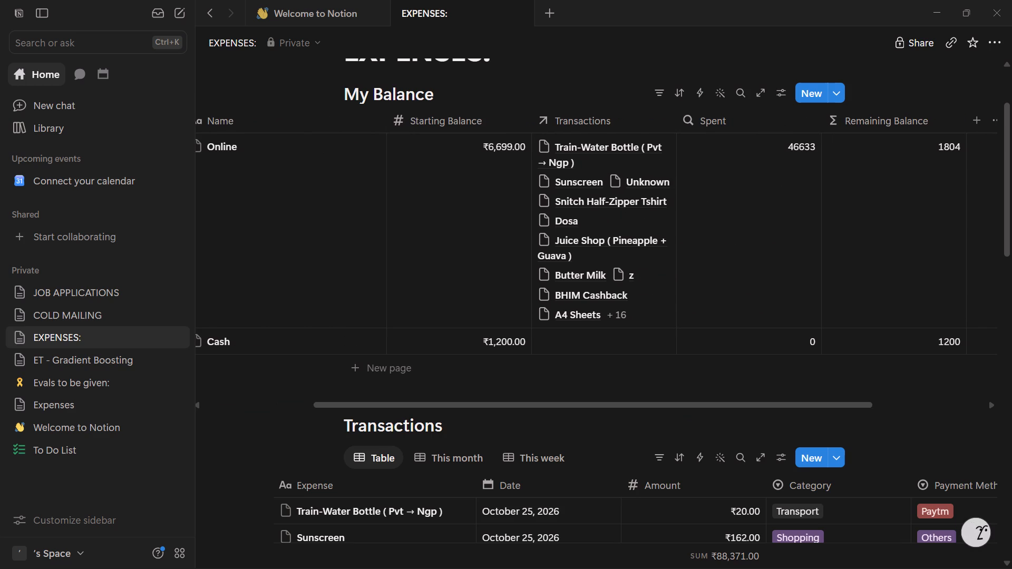
pyautogui.scroll(-7, 677, 423)
pyautogui.scroll(-7, 620, 403)
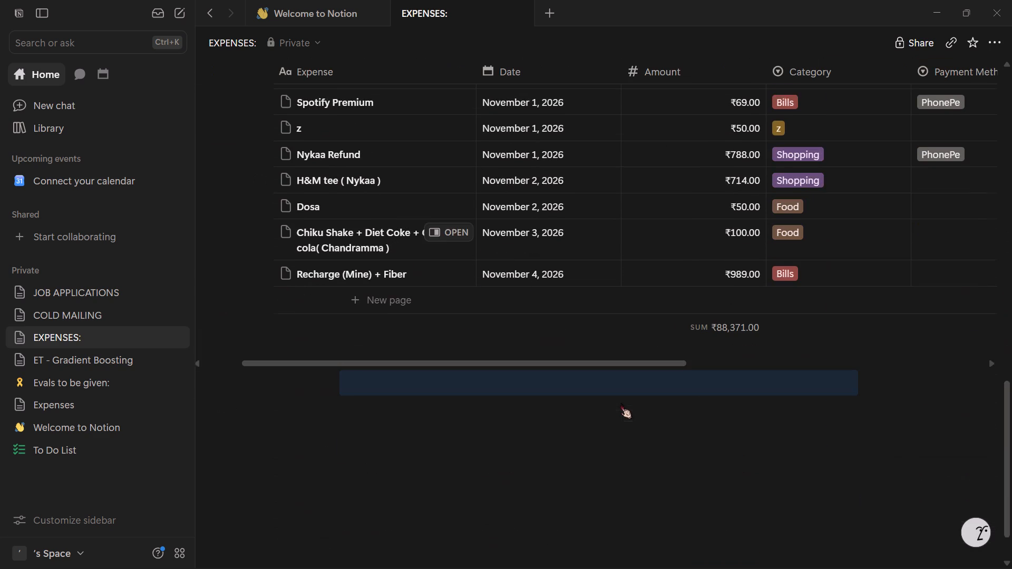
pyautogui.click(631, 438)
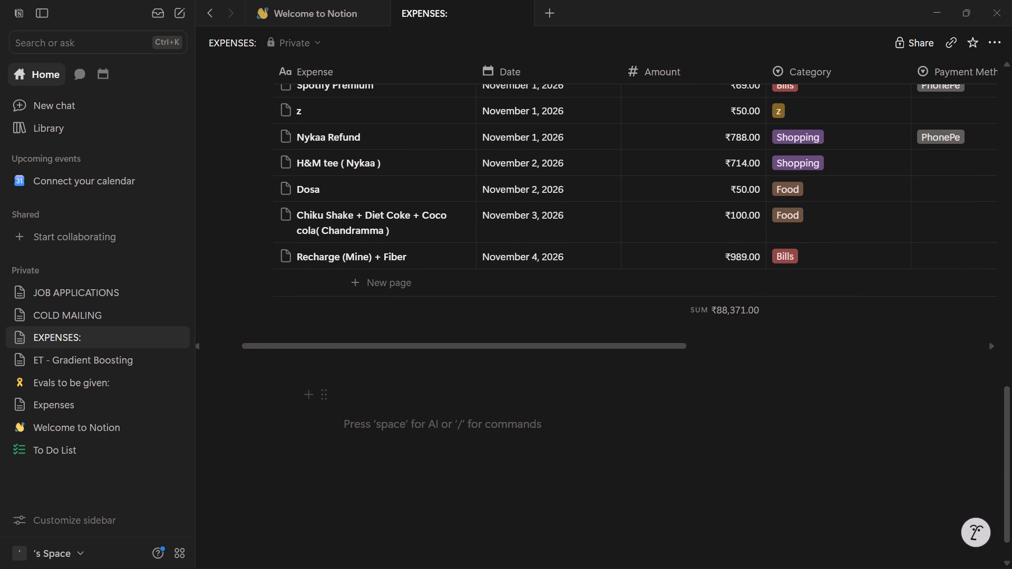
# Set the Cricket Match Bet amount to ₹109 in the Transactions table.
pyautogui.scroll(1, 693, 406)
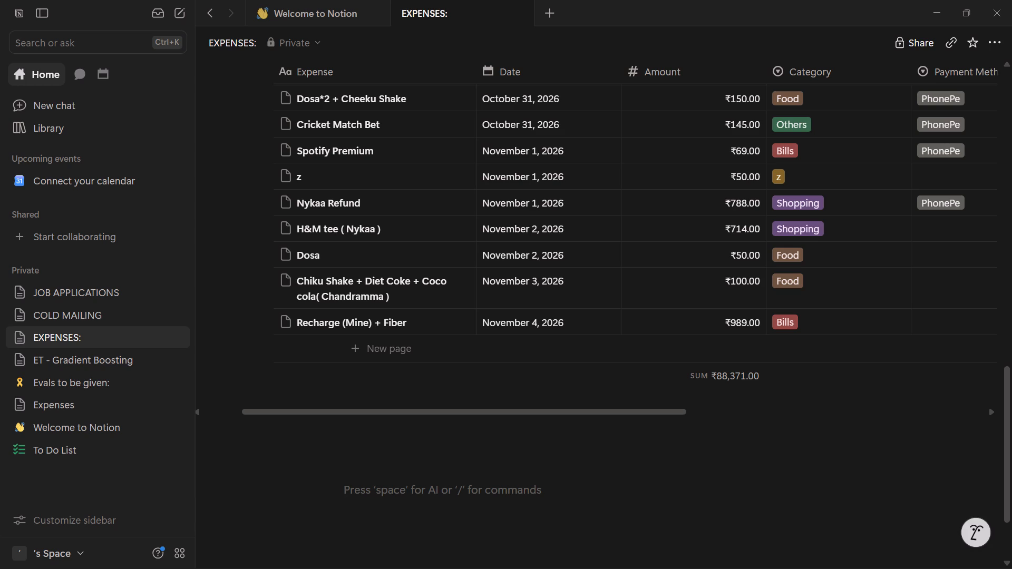
pyautogui.scroll(1, 678, 384)
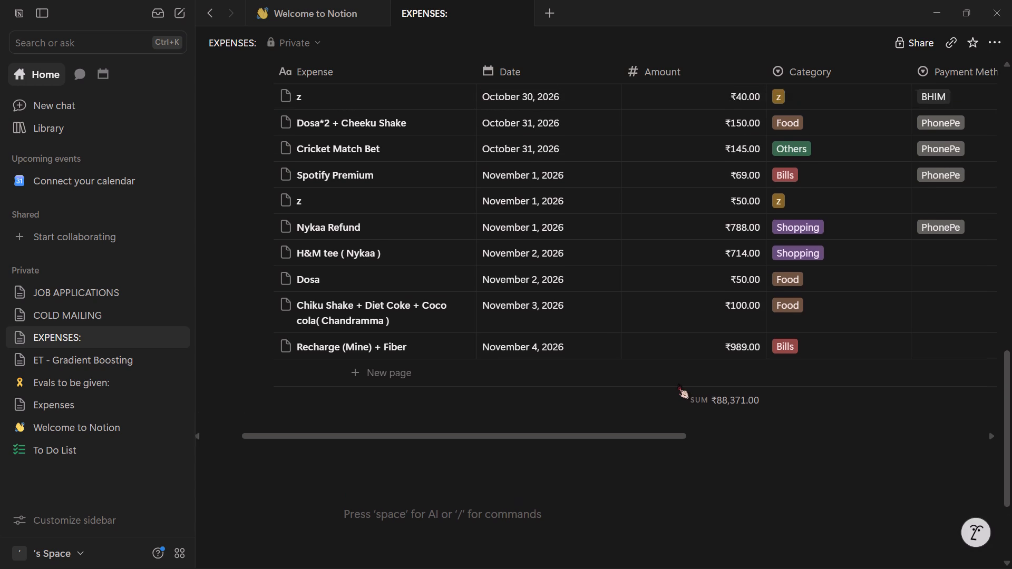
pyautogui.scroll(1, 678, 384)
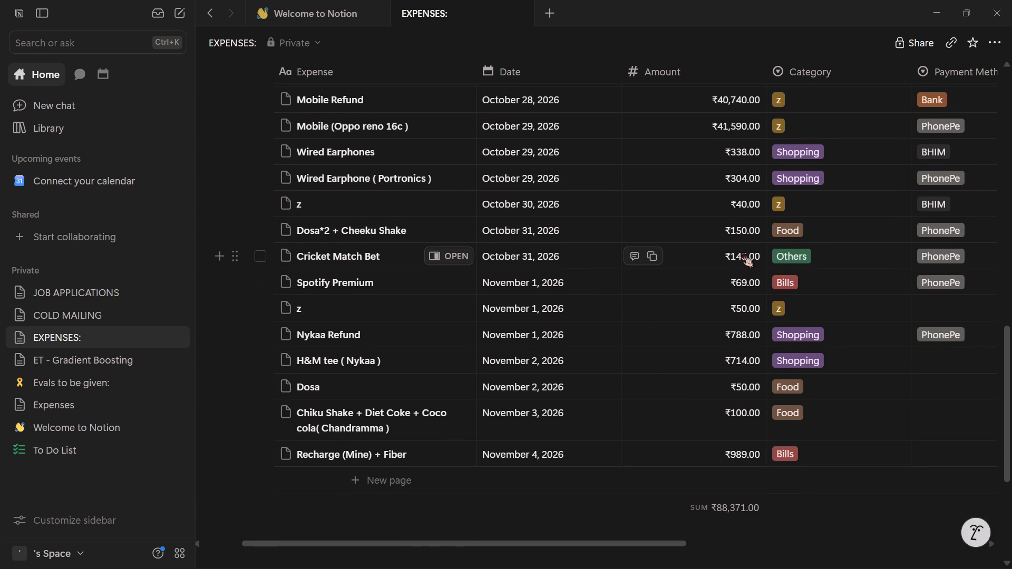
pyautogui.click(742, 252)
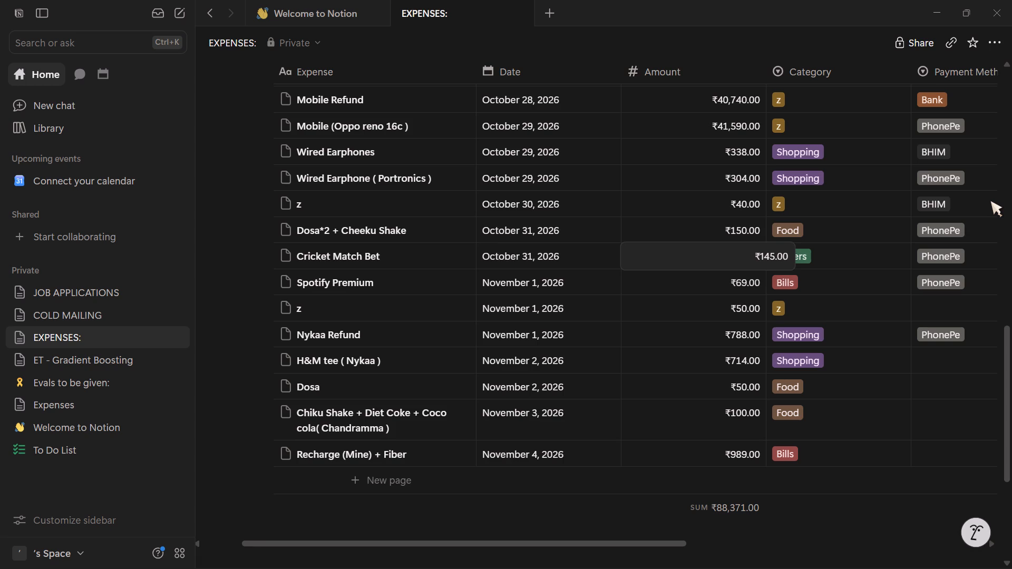
pyautogui.press('Down')
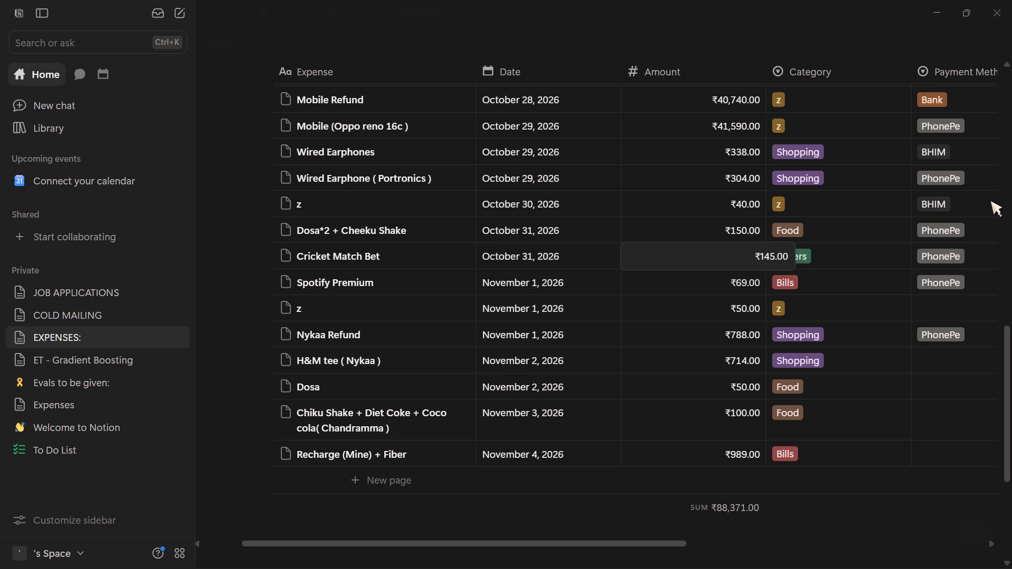
pyautogui.click(777, 256)
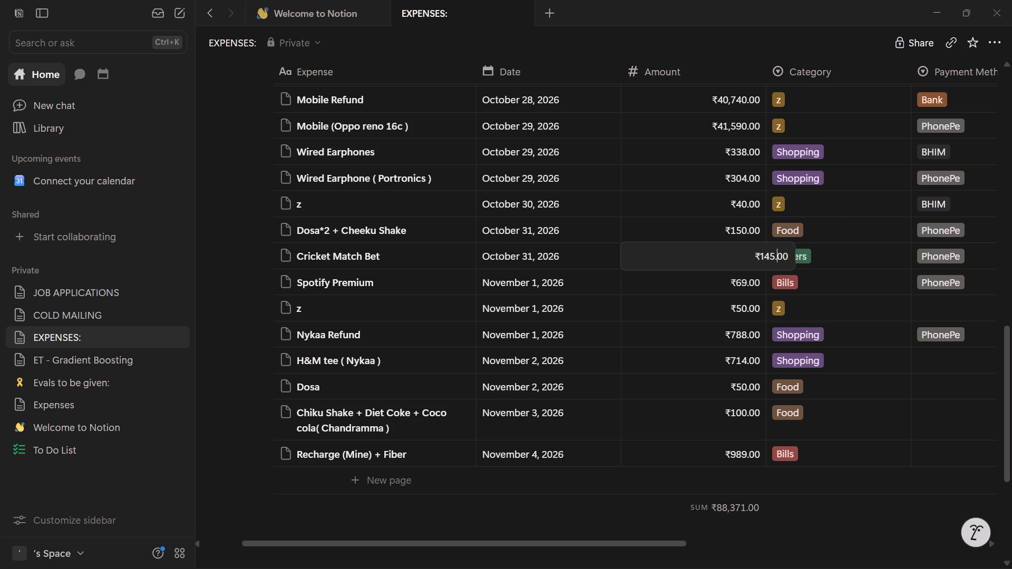
pyautogui.press('Left')
pyautogui.press('BackSpace')
pyautogui.press('BackSpace')
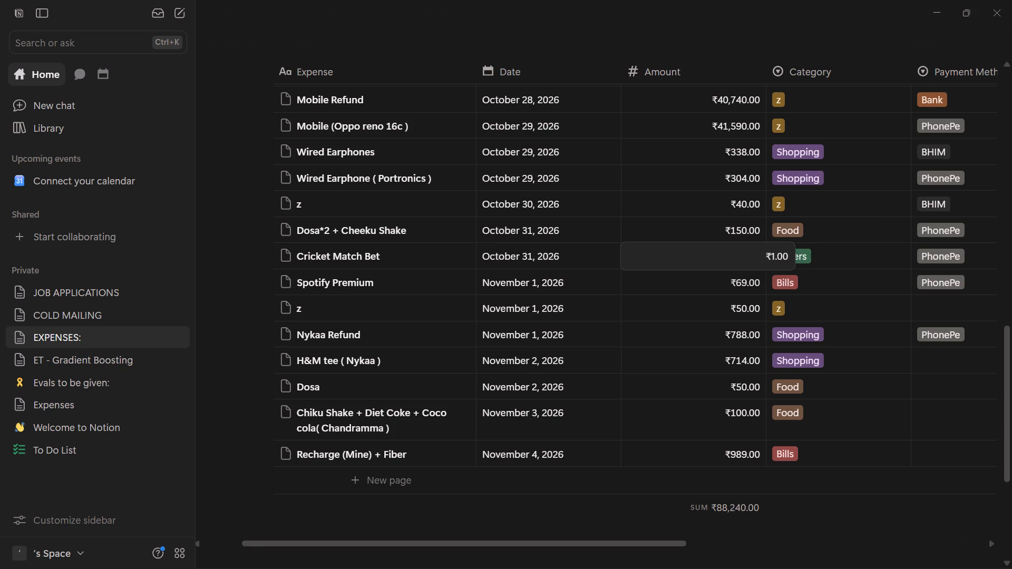
pyautogui.write('09')
pyautogui.press('Return')
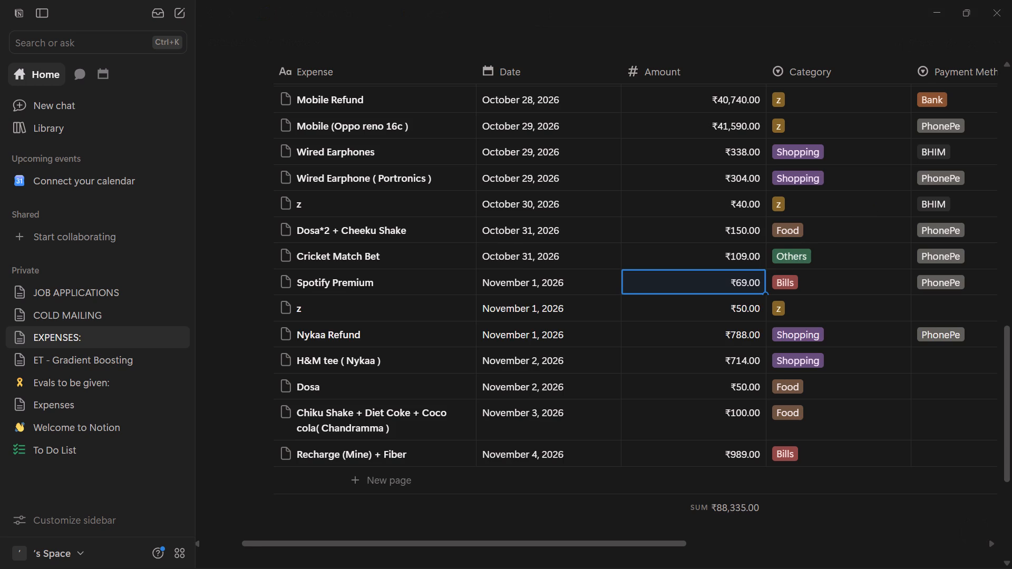
# Check the Online account's remaining balance again and review the entries in the Transactions table.
pyautogui.scroll(11, 247, 368)
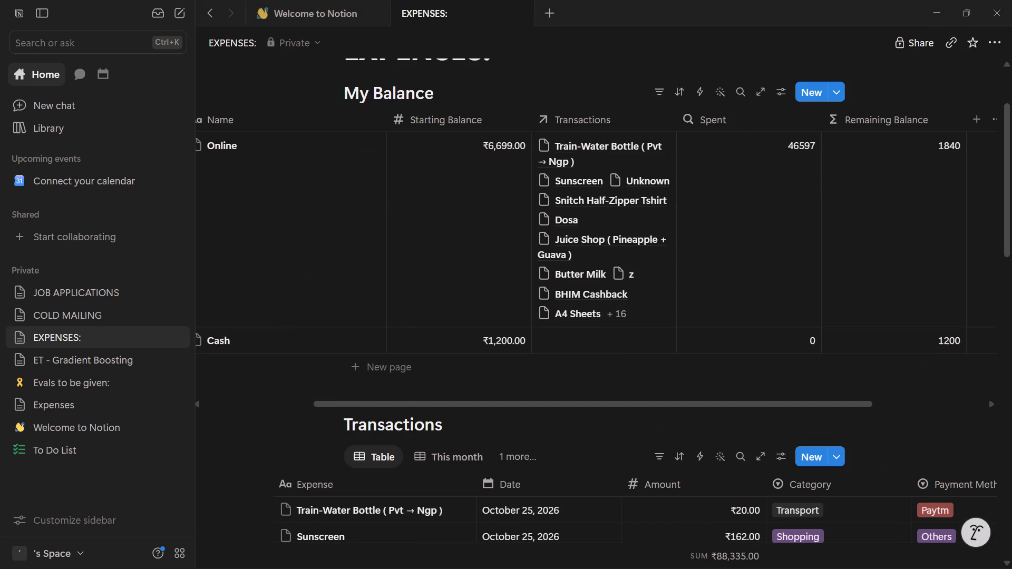
pyautogui.scroll(-8, 249, 368)
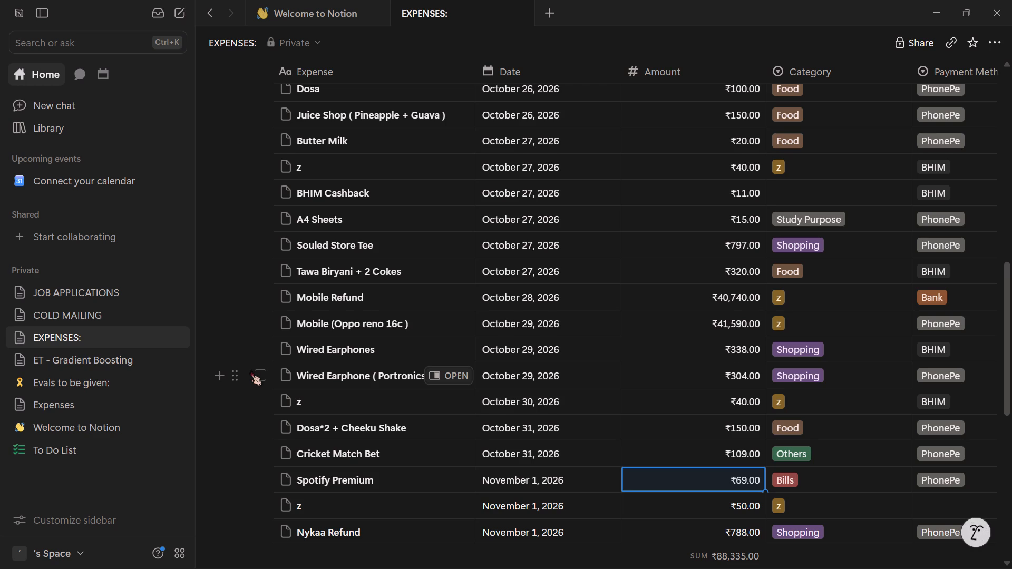
pyautogui.scroll(8, 249, 272)
pyautogui.scroll(-6, 249, 272)
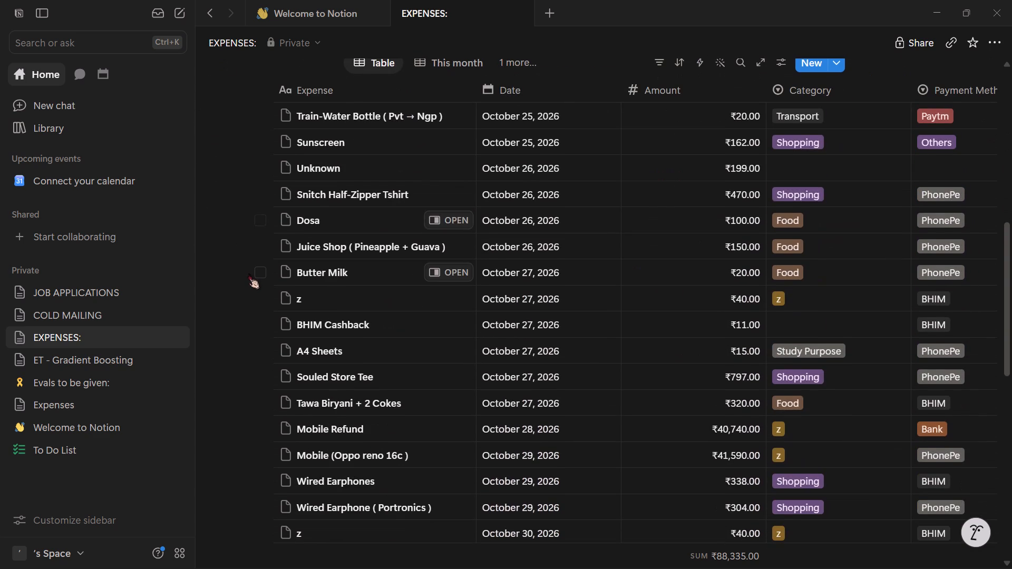
pyautogui.scroll(-3, 248, 277)
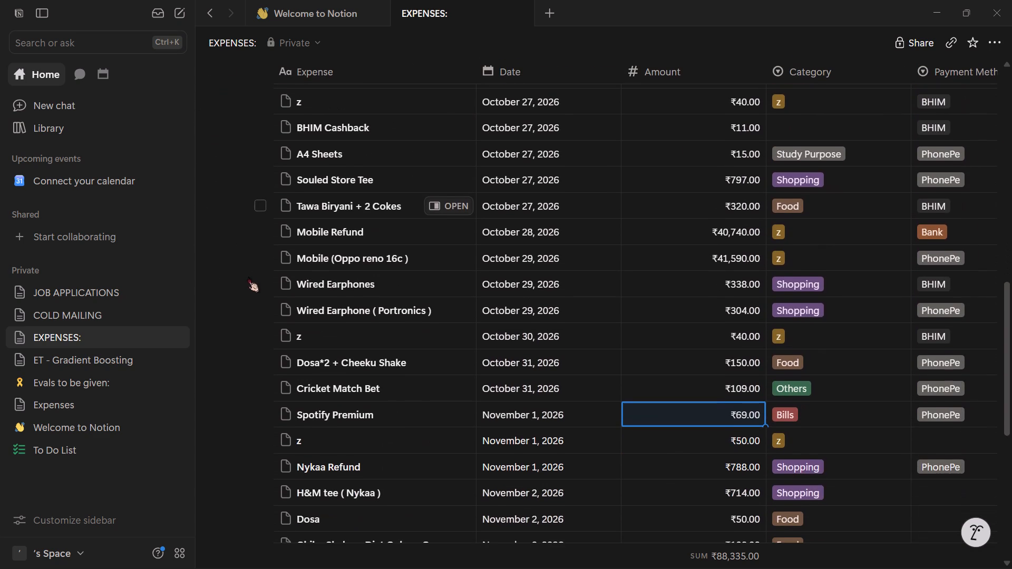
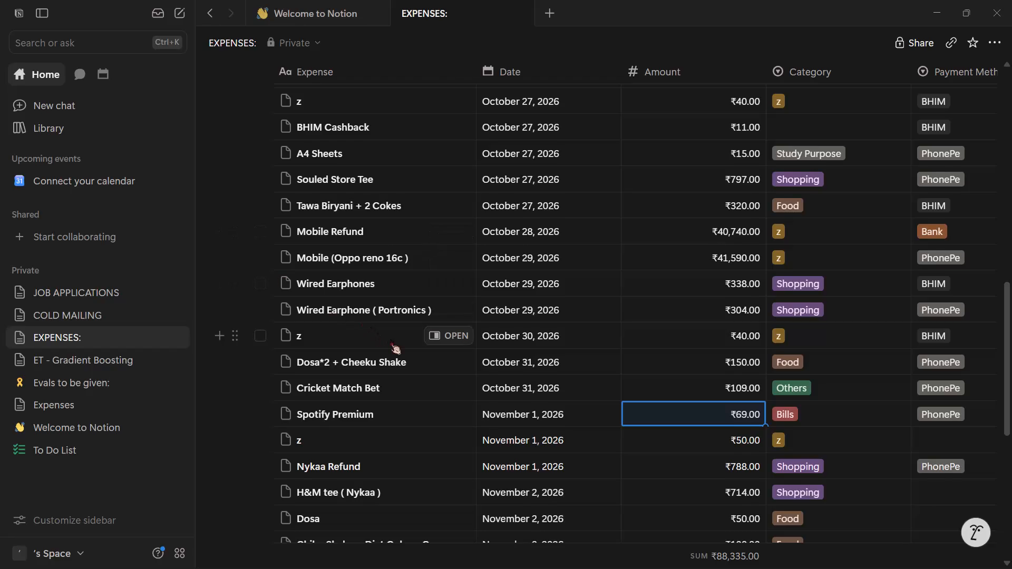
# Add a transaction named Tejesh at the end of the table, dated November 1, 2026, with an amount of ₹50.
pyautogui.scroll(-2, 390, 339)
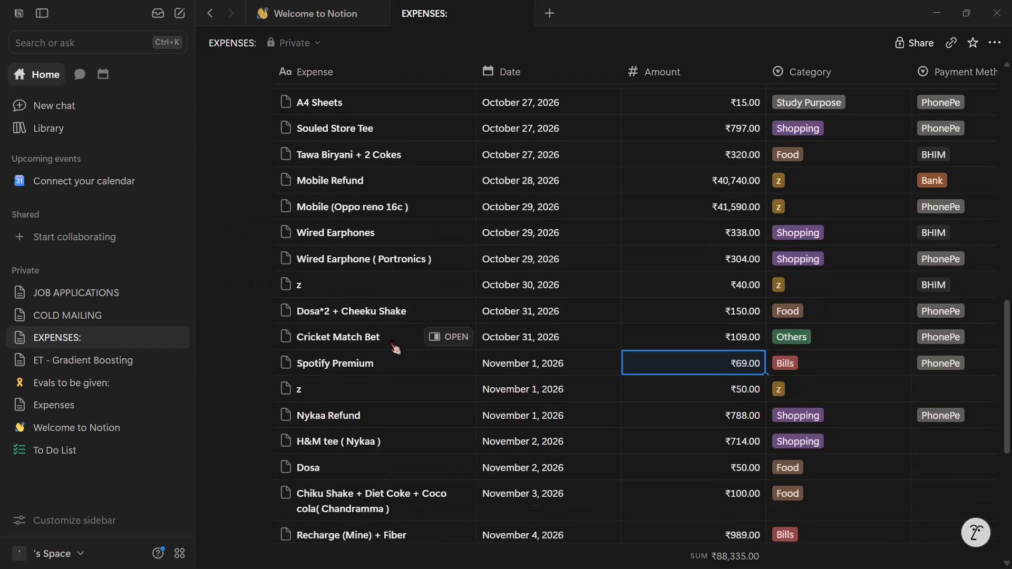
pyautogui.scroll(-2, 390, 339)
pyautogui.click(364, 344)
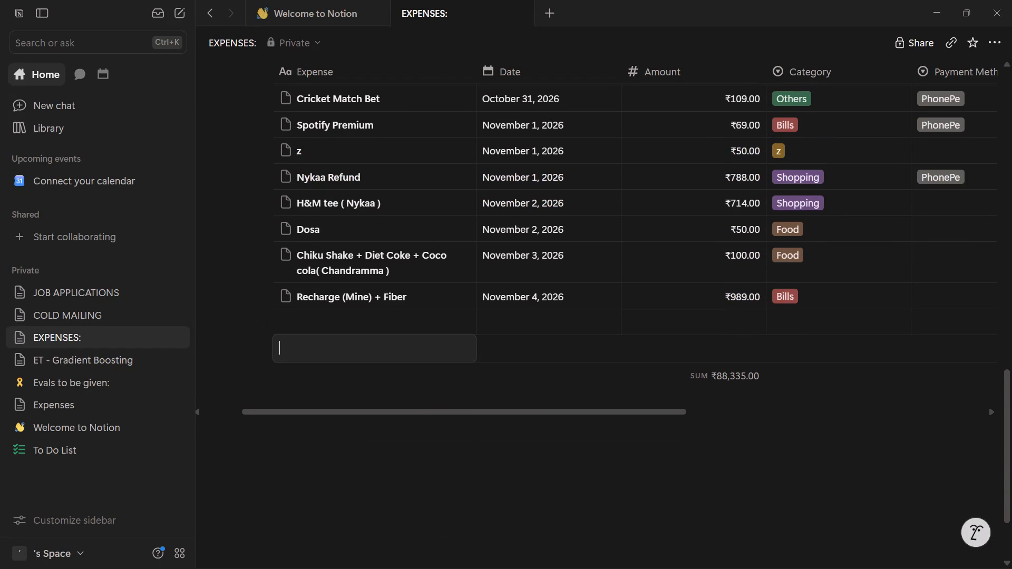
pyautogui.write('Tejesh')
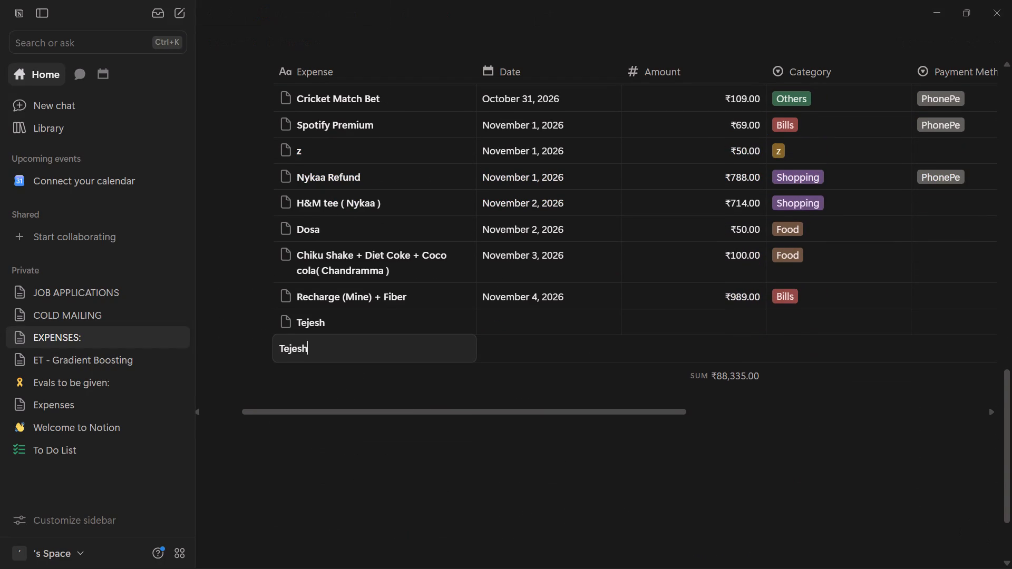
pyautogui.press('Return')
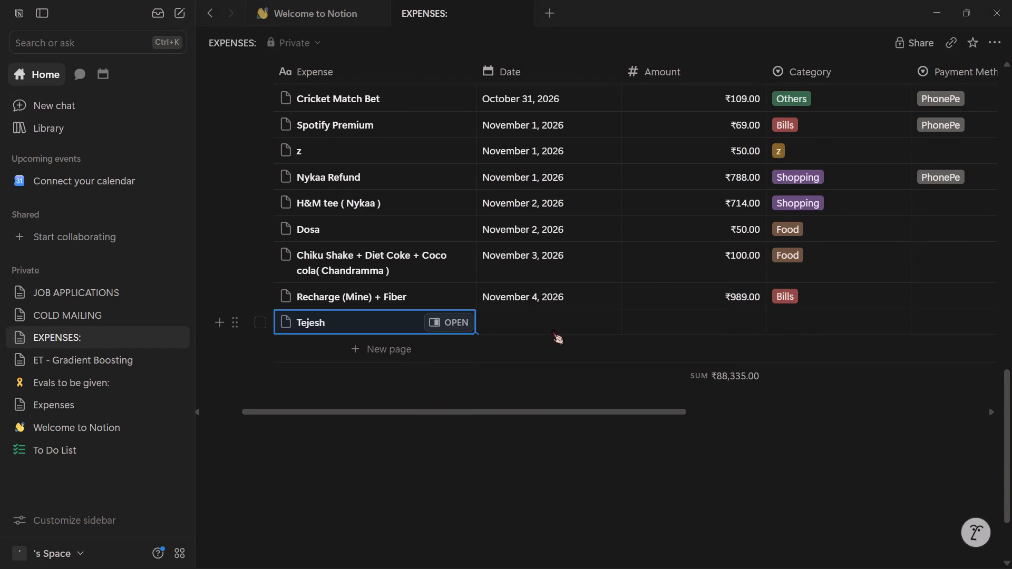
pyautogui.click(515, 324)
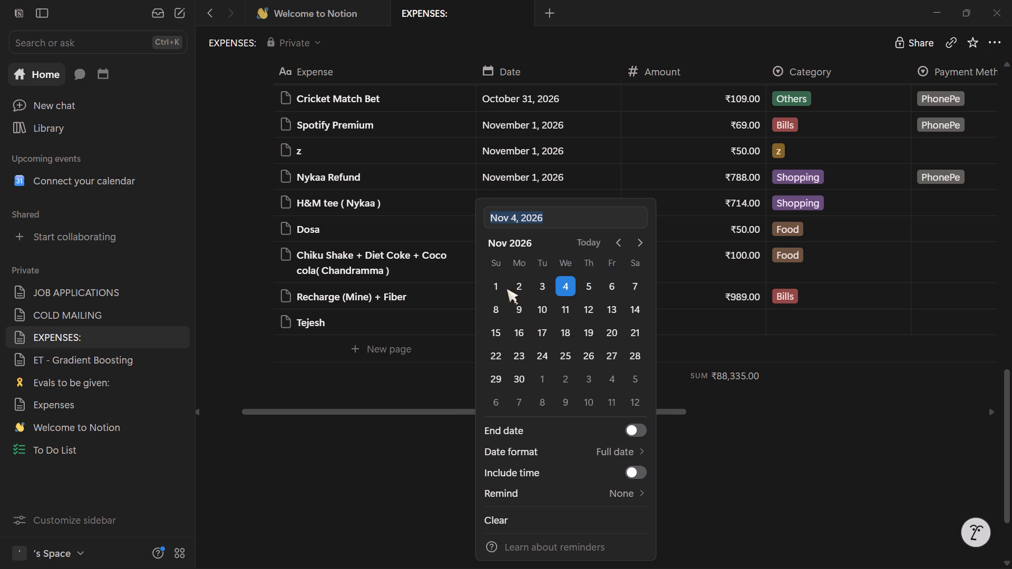
pyautogui.click(501, 287)
pyautogui.click(763, 447)
pyautogui.click(738, 321)
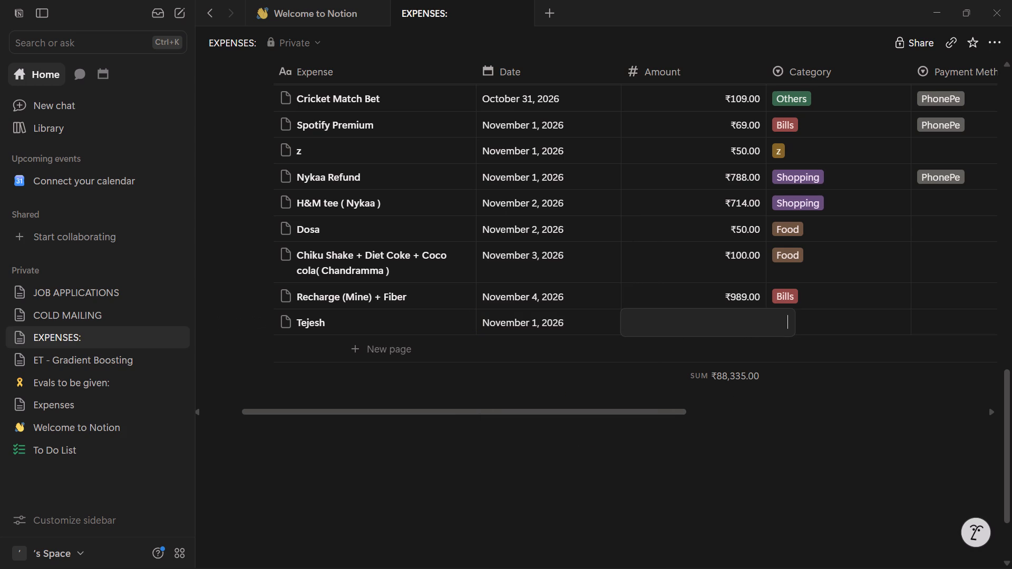
pyautogui.click(737, 320)
pyautogui.write('50')
pyautogui.press('Return')
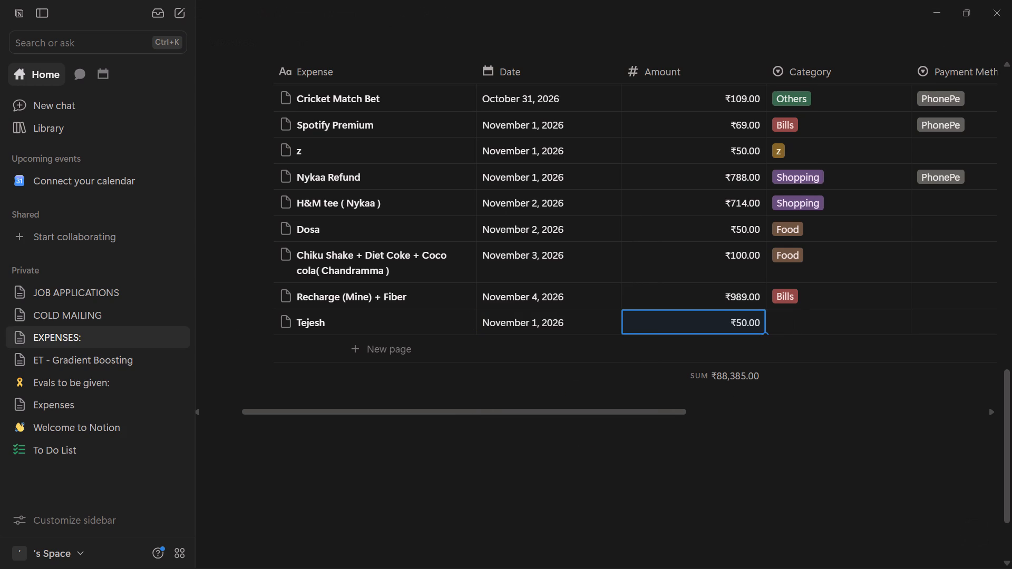
# Add a new option named Friends to the Category property.
pyautogui.rightClick(800, 70)
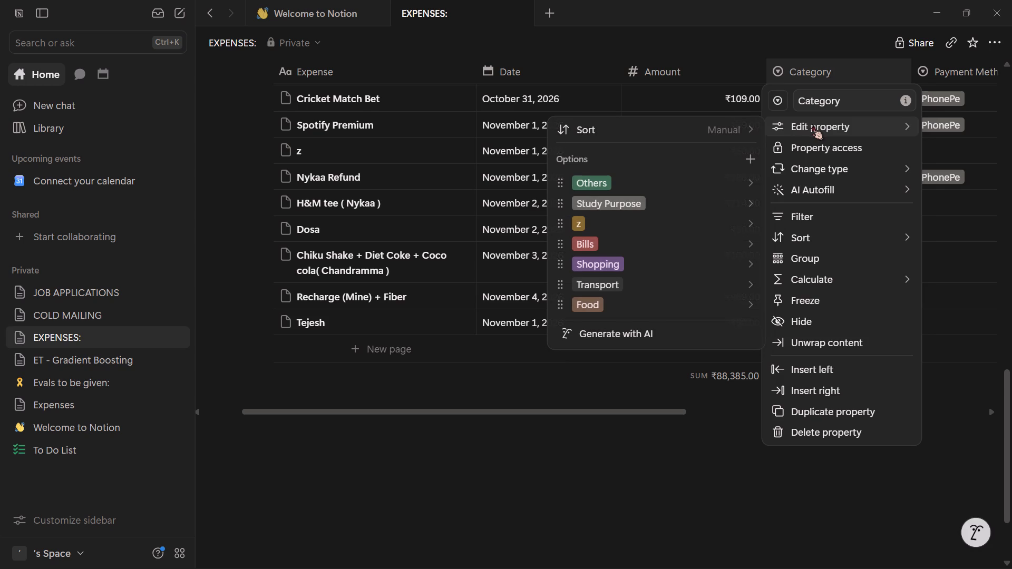
pyautogui.click(746, 153)
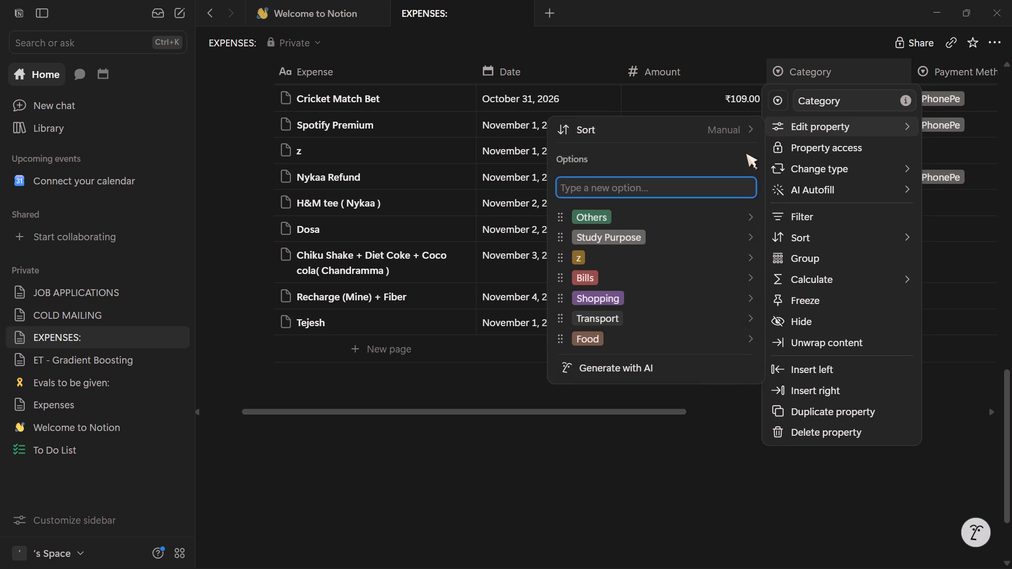
pyautogui.write('Friends')
pyautogui.press('Return')
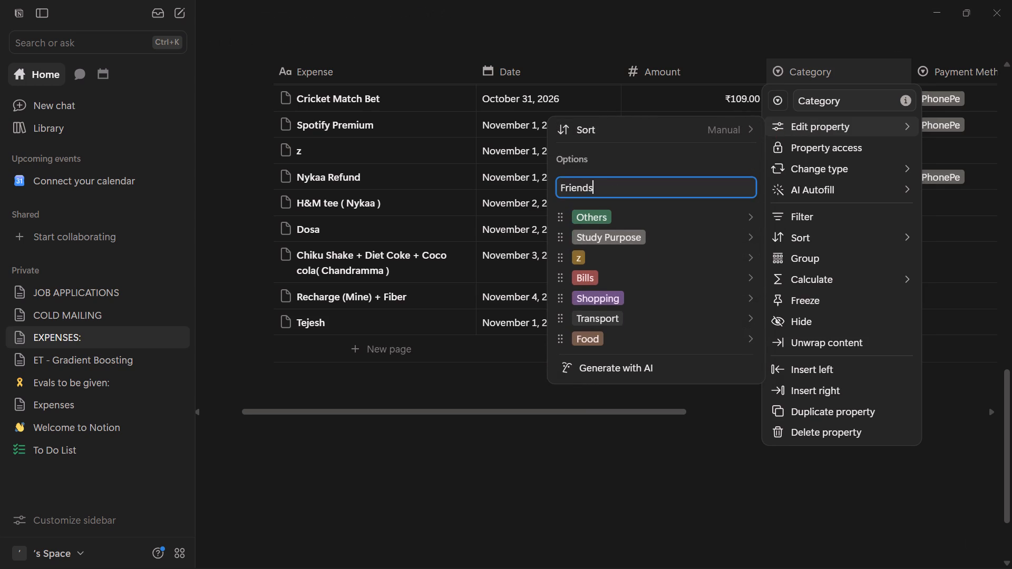
pyautogui.click(599, 217)
pyautogui.click(741, 505)
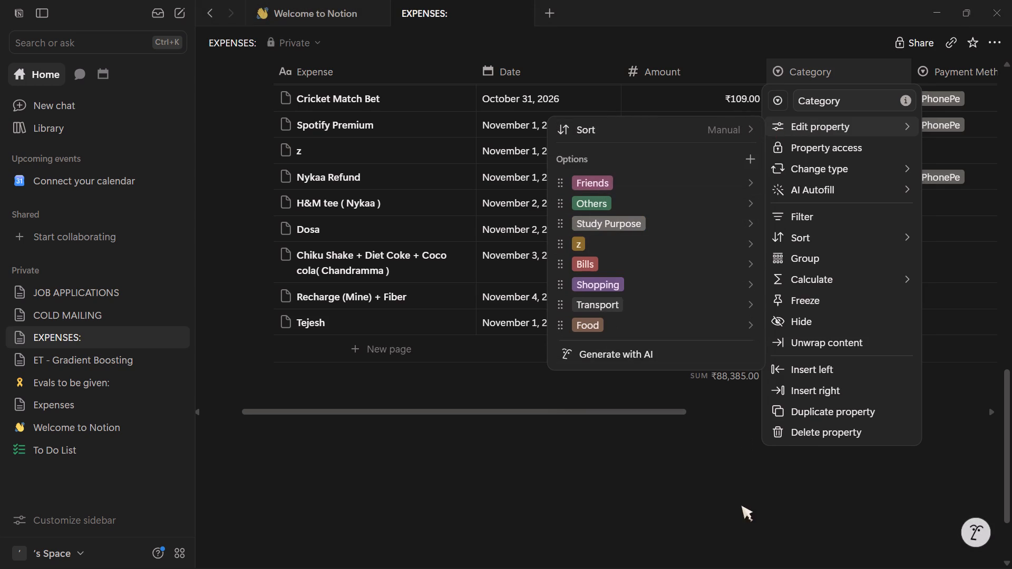
pyautogui.click(802, 342)
# Set the Tejesh row's Category to Friends, its Type to Expense and its Account to Online.
pyautogui.click(793, 322)
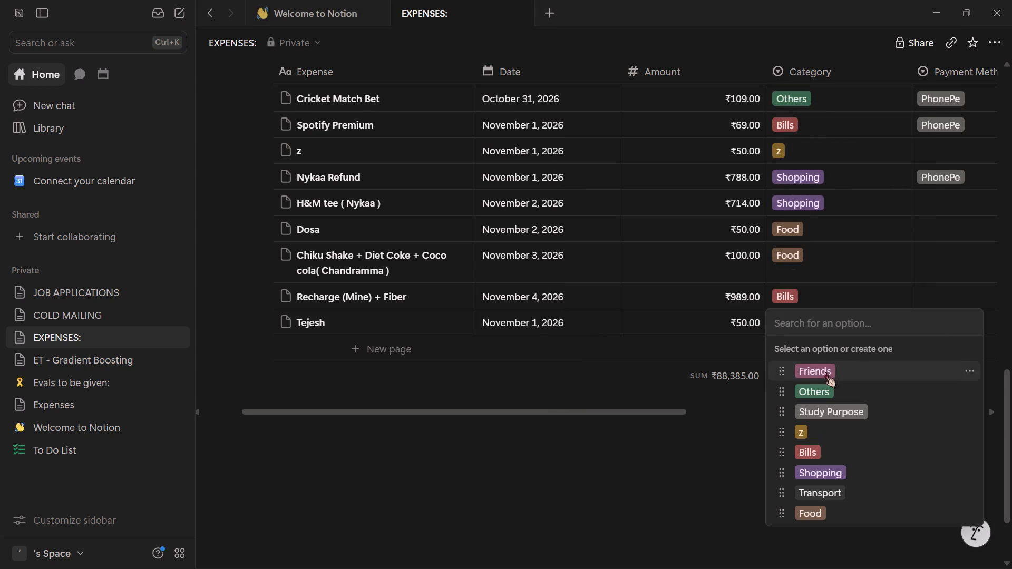
pyautogui.click(825, 372)
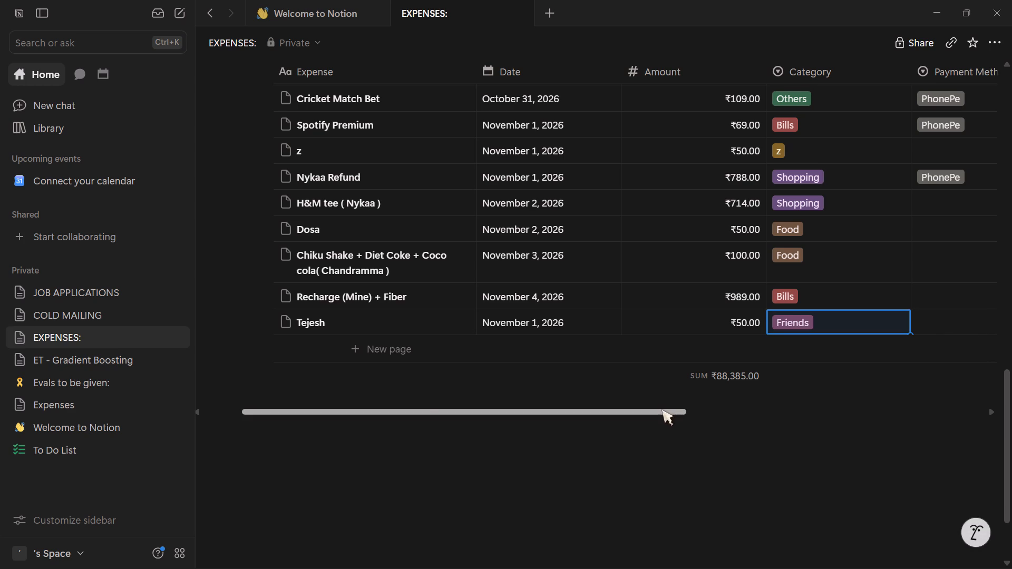
pyautogui.moveTo(661, 409); pyautogui.dragTo(855, 410)
pyautogui.click(745, 317)
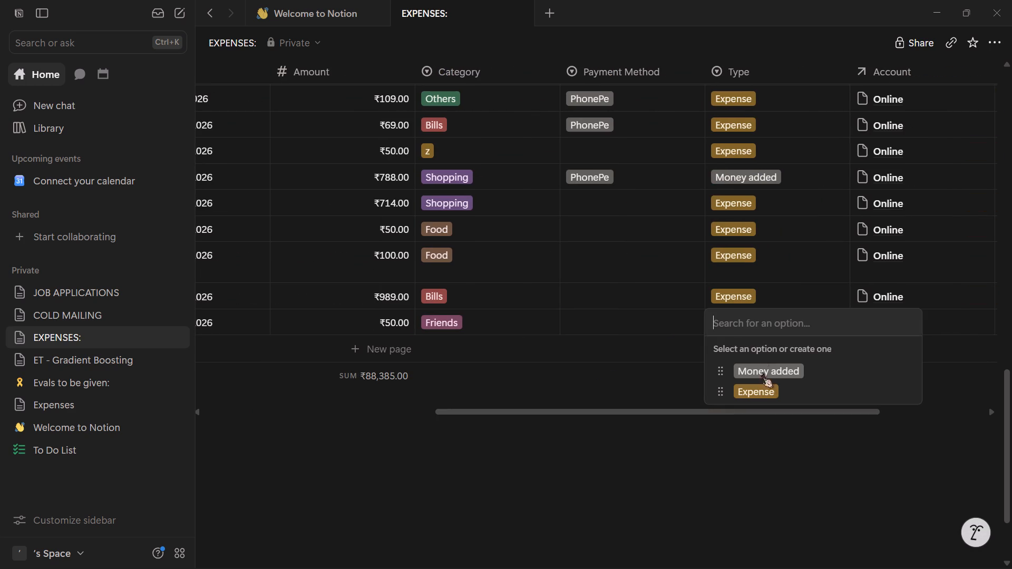
pyautogui.click(763, 386)
pyautogui.click(907, 325)
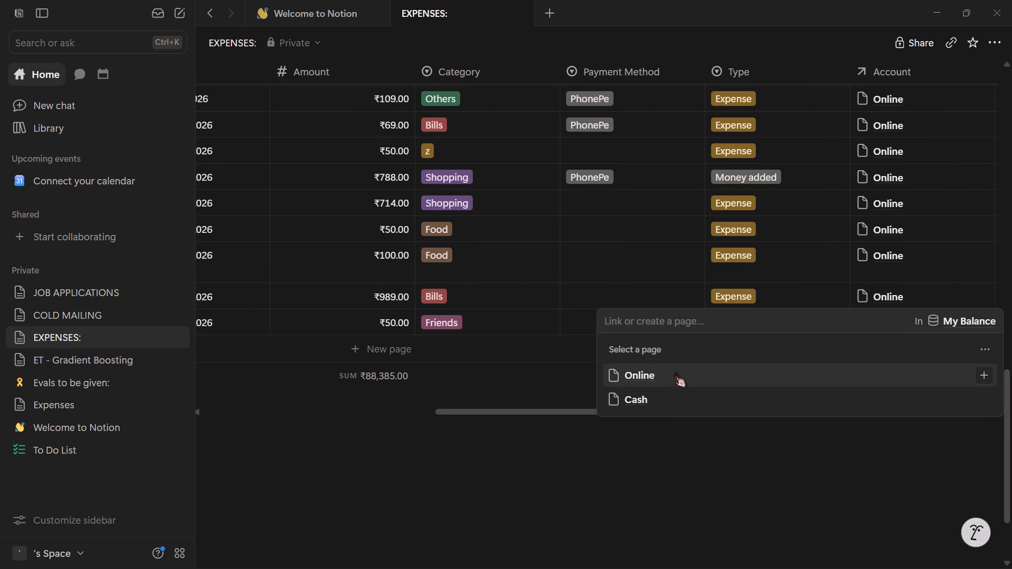
pyautogui.click(664, 378)
pyautogui.click(685, 493)
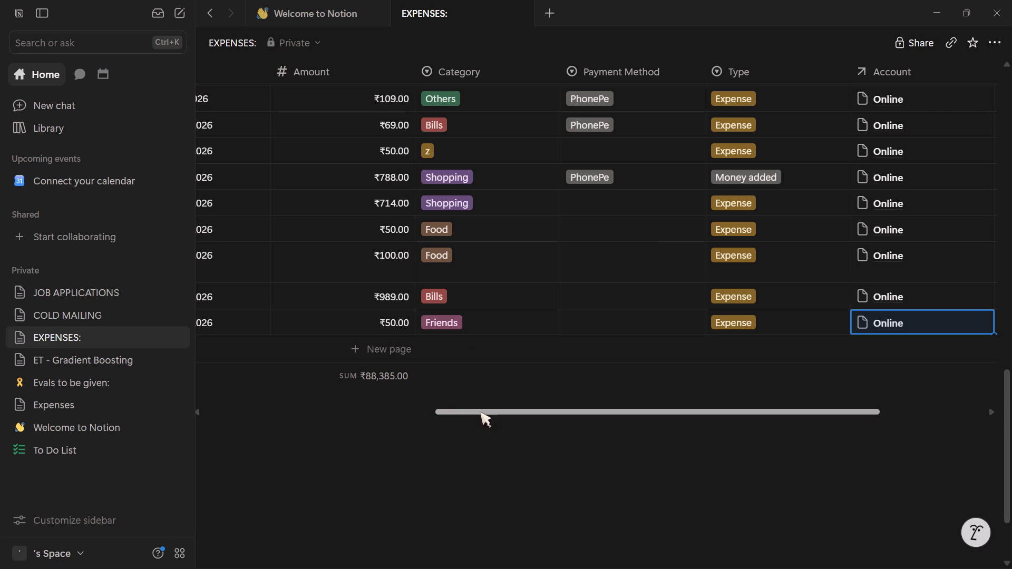
# Move the Tejesh row up between the Nykaa Refund and H&M tee rows.
pyautogui.moveTo(480, 411); pyautogui.dragTo(278, 406)
pyautogui.scroll(2, 289, 359)
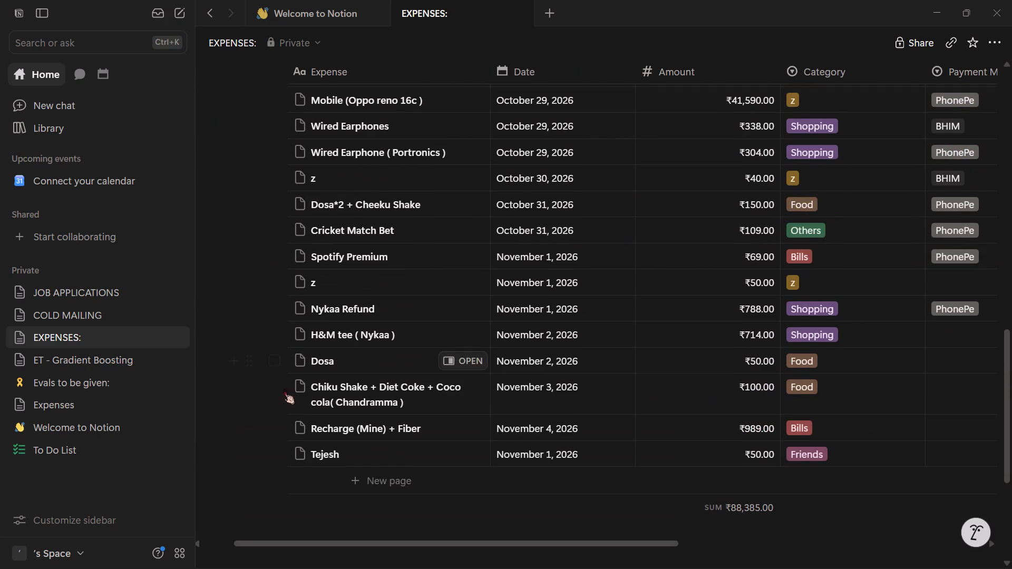
pyautogui.moveTo(249, 453); pyautogui.dragTo(258, 319)
pyautogui.click(382, 517)
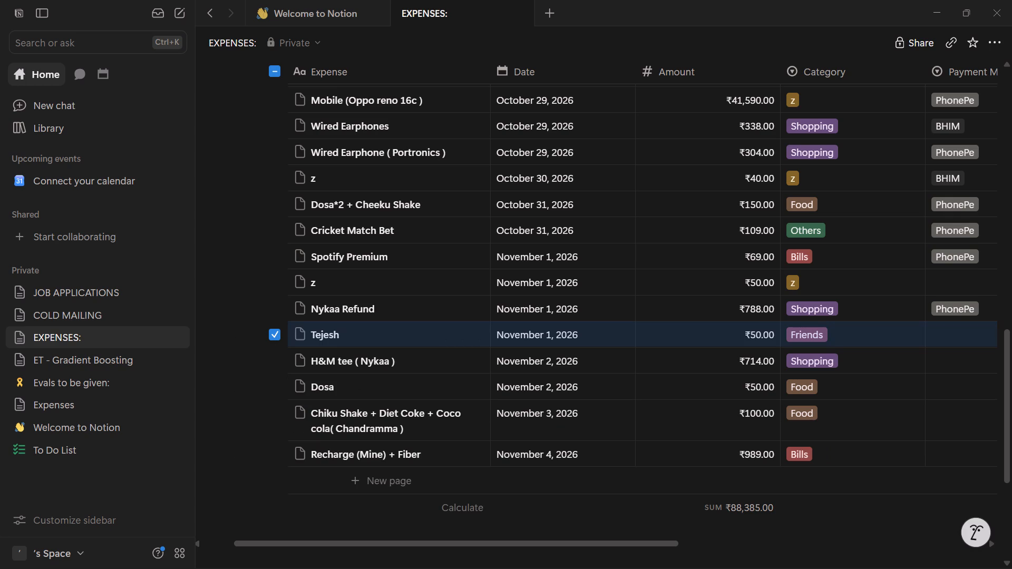
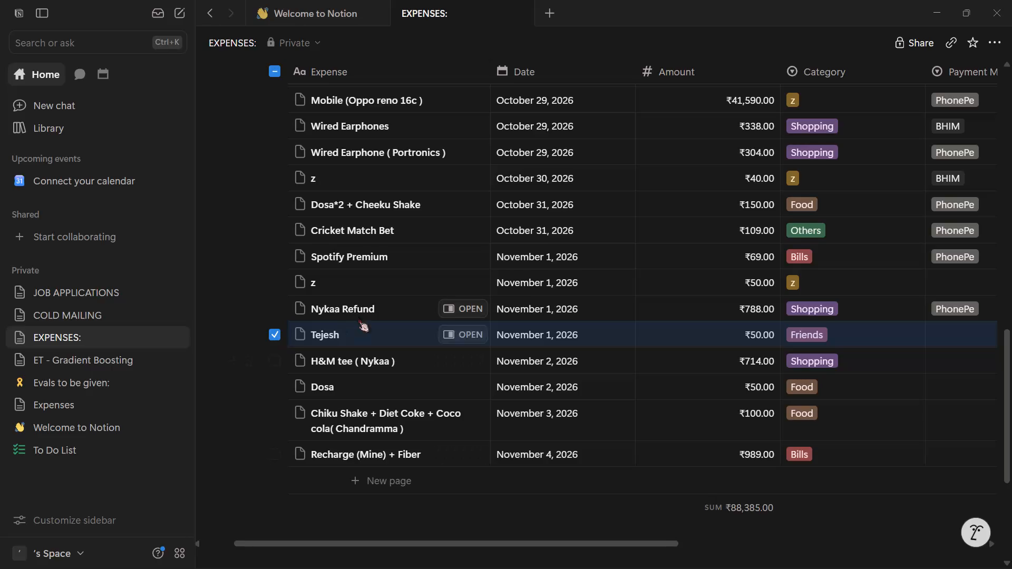
# Set the date of the H&M tee ( Nykaa ) transaction to November 3, 2026.
pyautogui.click(568, 359)
pyautogui.click(551, 287)
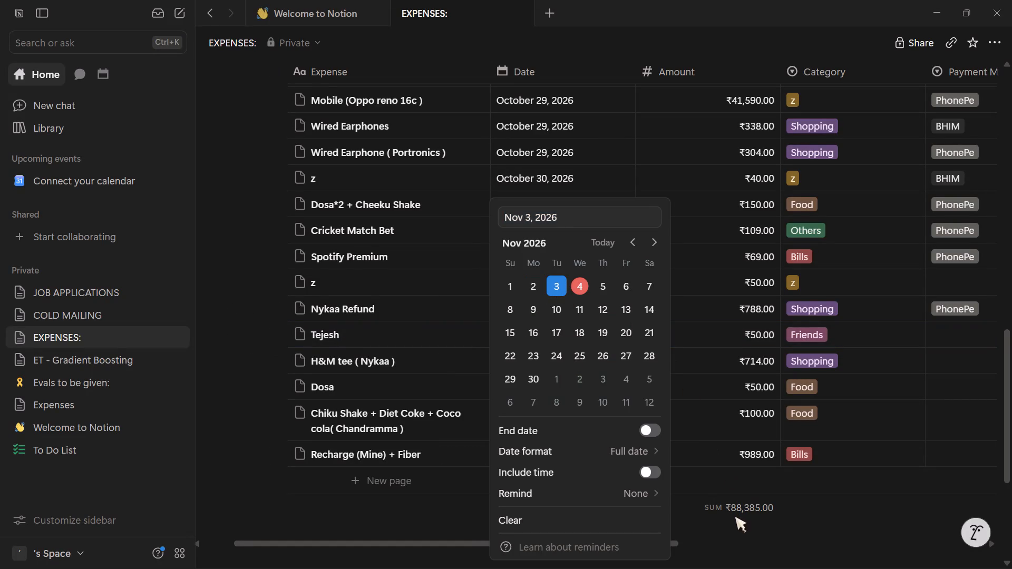
pyautogui.click(732, 534)
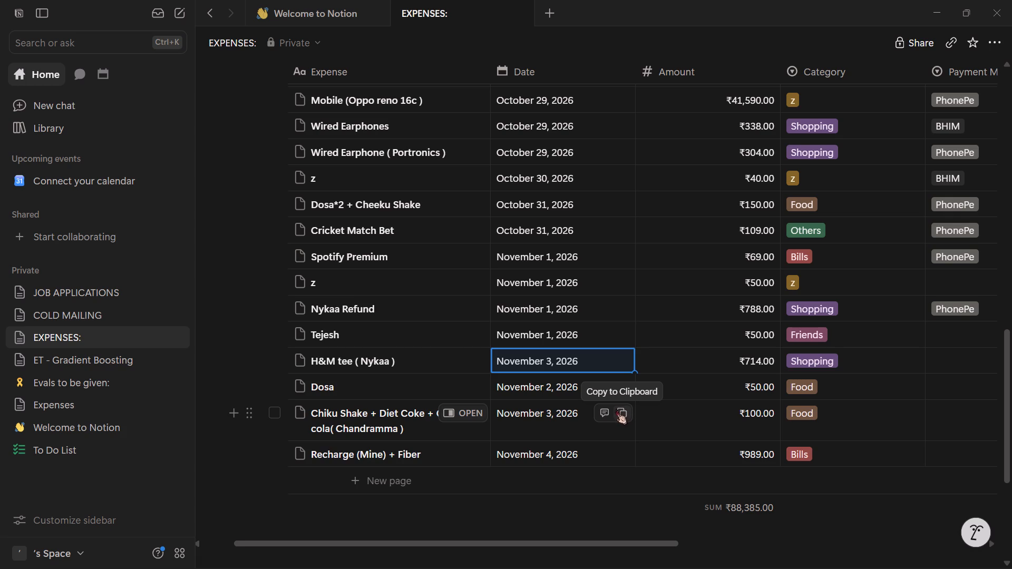
# Set the Online account's Starting Balance to ₹7,005 in the My Balance table.
pyautogui.scroll(9, 618, 384)
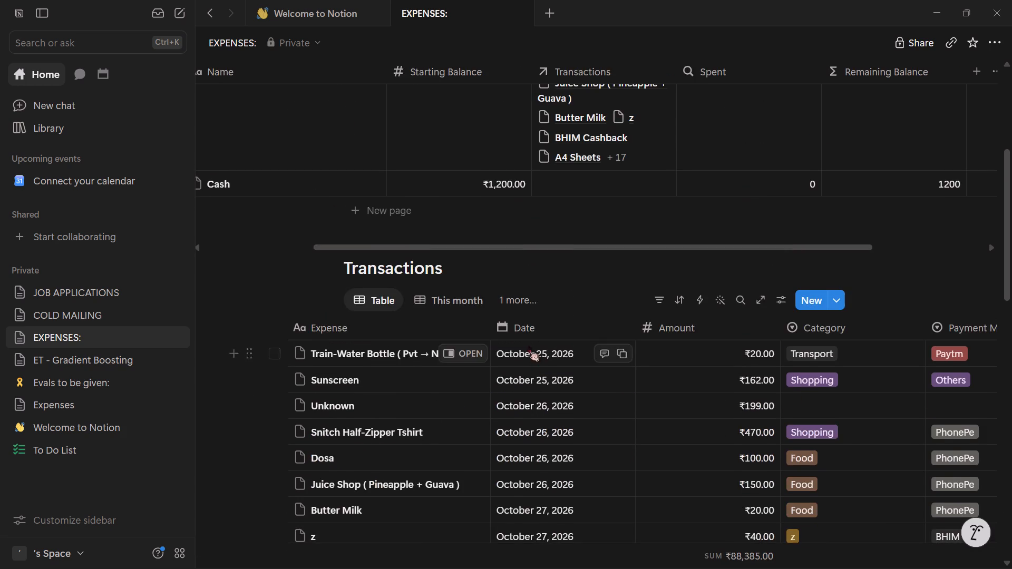
pyautogui.scroll(6, 525, 340)
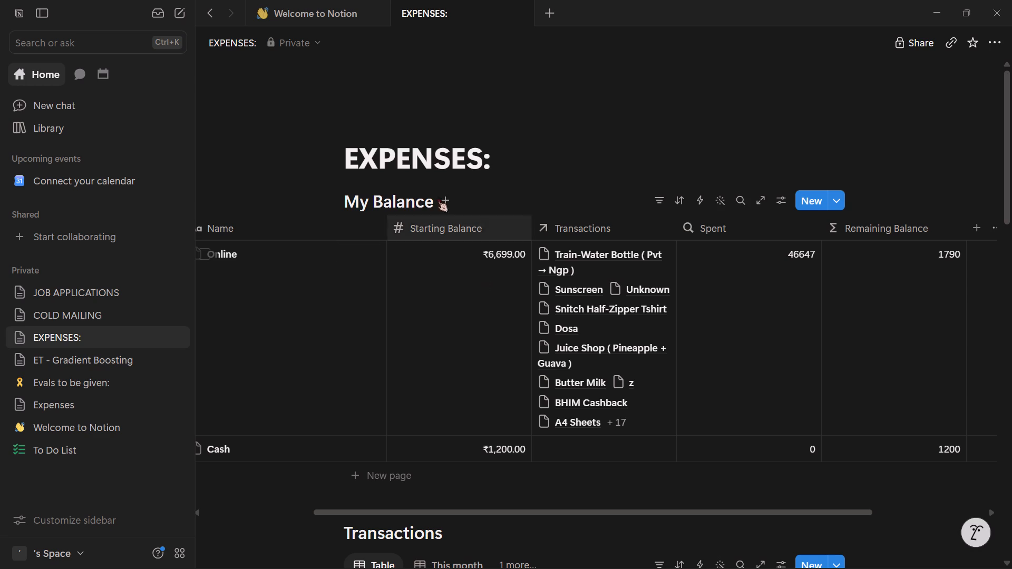
pyautogui.click(511, 250)
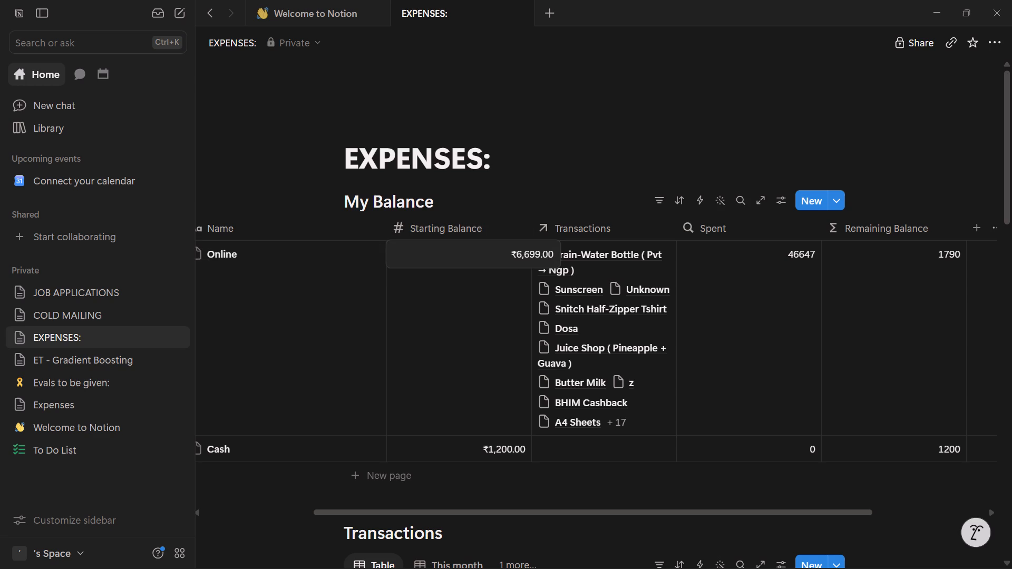
pyautogui.moveTo(541, 256); pyautogui.dragTo(518, 256)
pyautogui.press('7')
pyautogui.write('005')
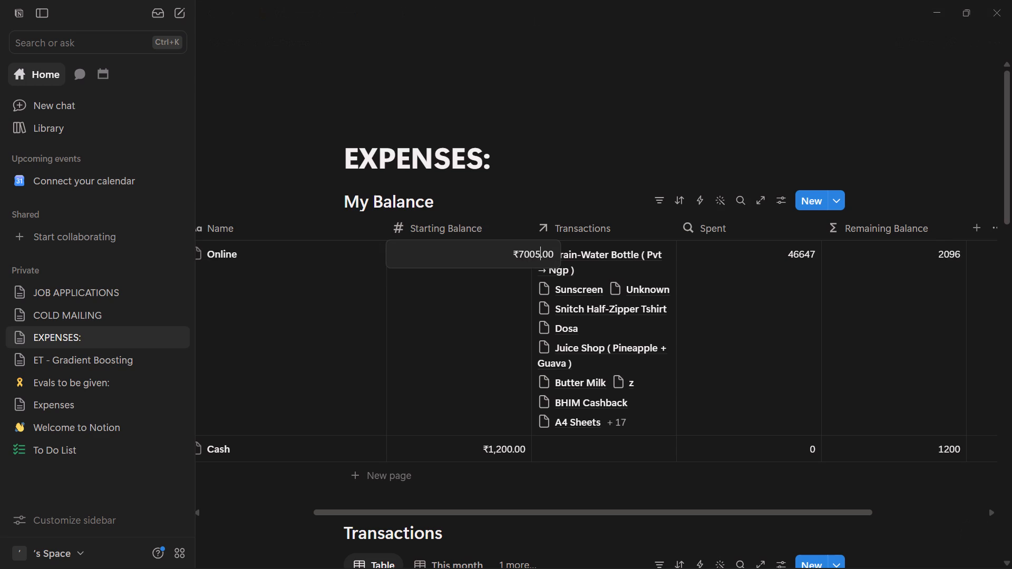
pyautogui.press('Return')
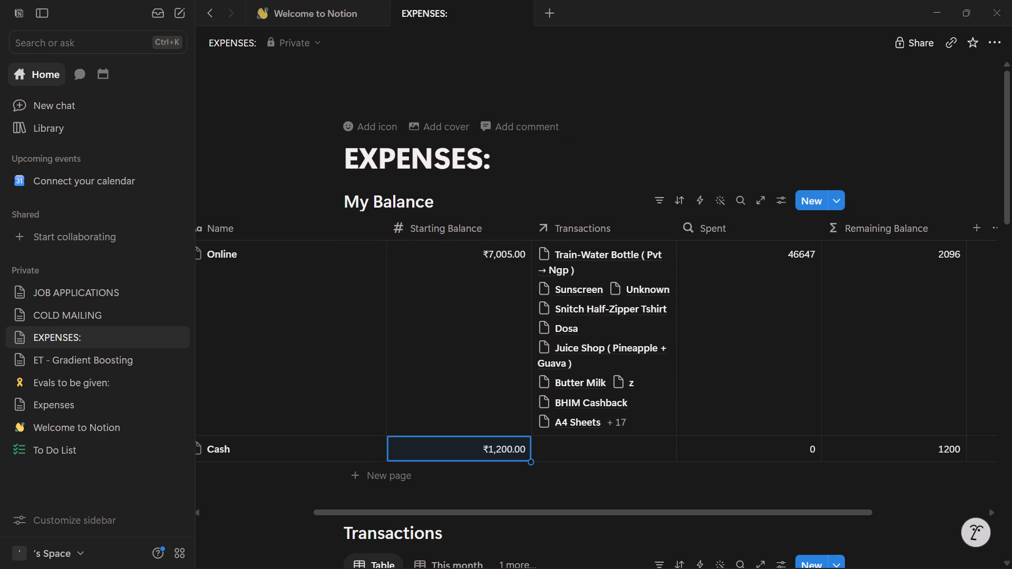
# Switch Transactions to the This month view and examine the entries and sums in each category group.
pyautogui.scroll(-8, 444, 147)
pyautogui.scroll(-7, 308, 214)
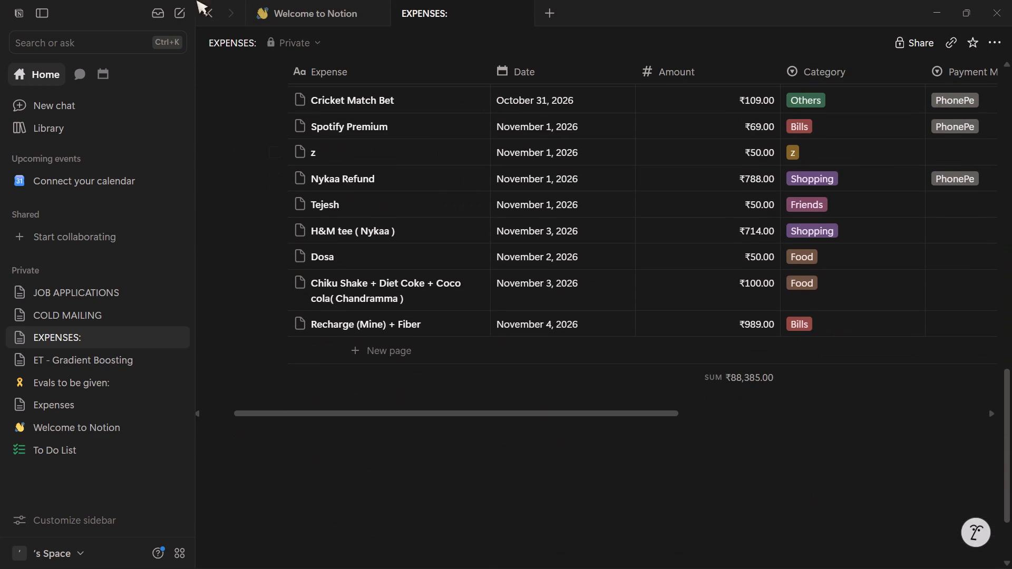
pyautogui.scroll(11, 168, 388)
pyautogui.scroll(11, 234, 319)
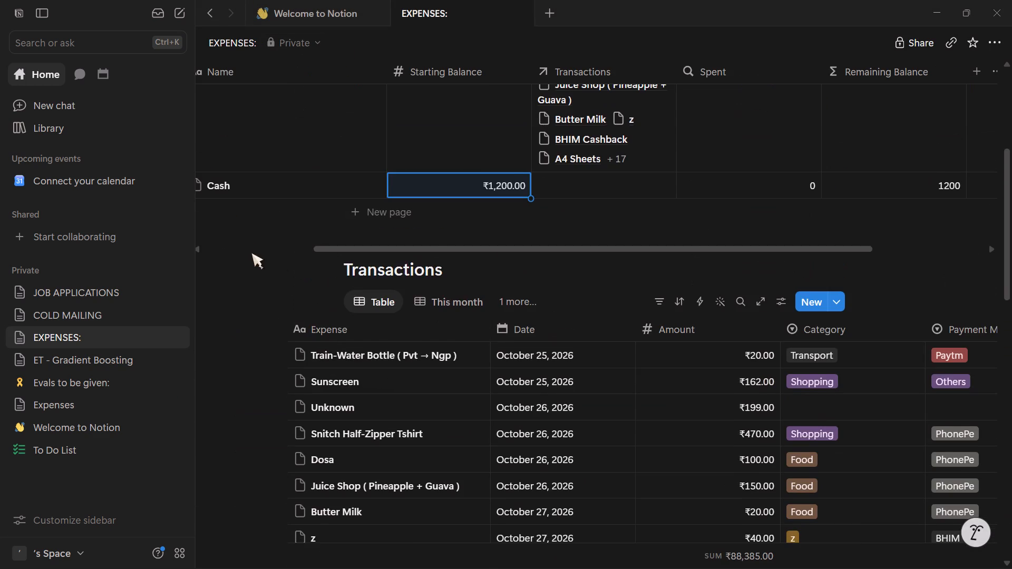
pyautogui.scroll(8, 245, 248)
pyautogui.scroll(-4, 246, 257)
pyautogui.click(455, 305)
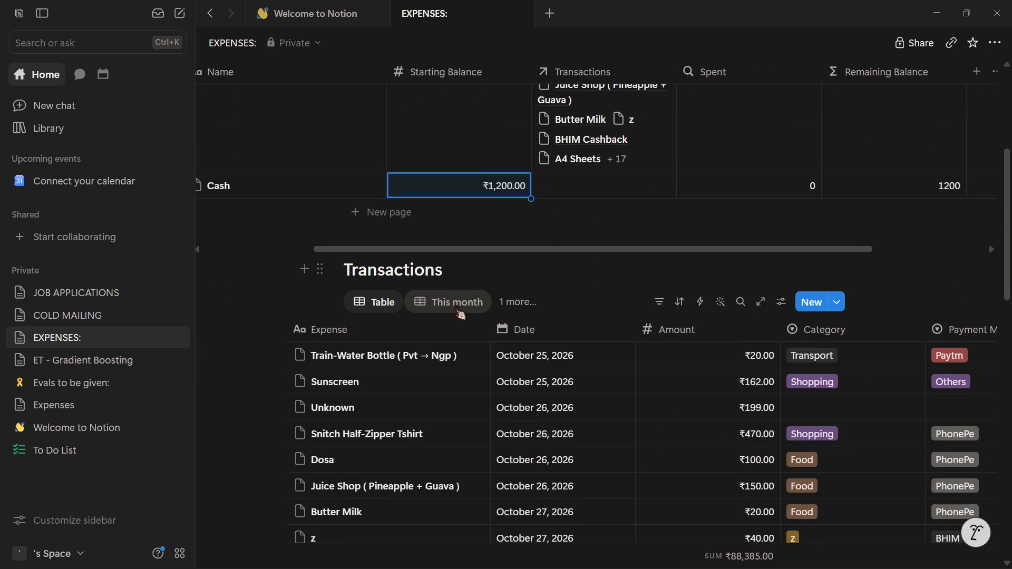
pyautogui.scroll(-2, 448, 342)
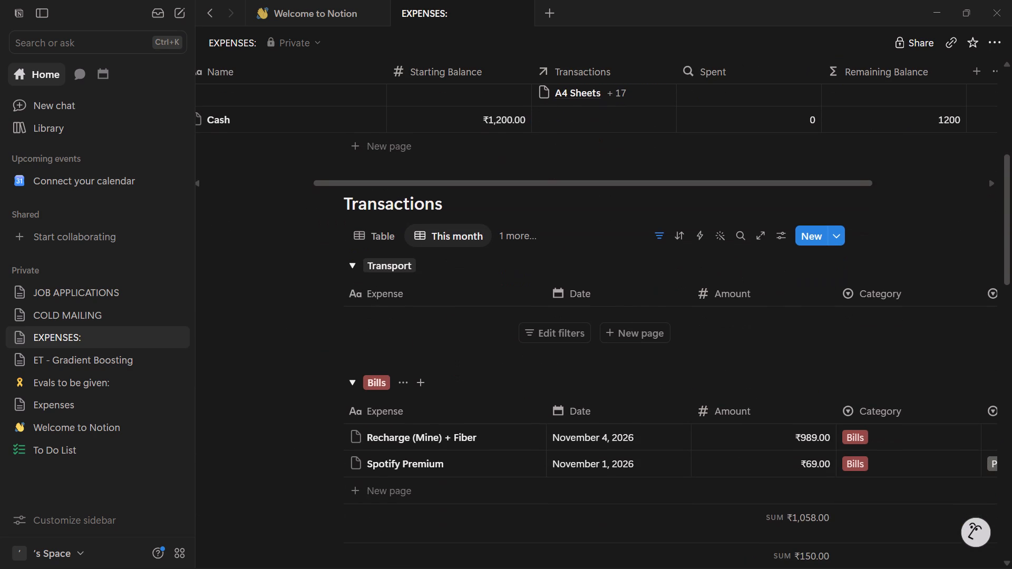
pyautogui.scroll(1, 502, 410)
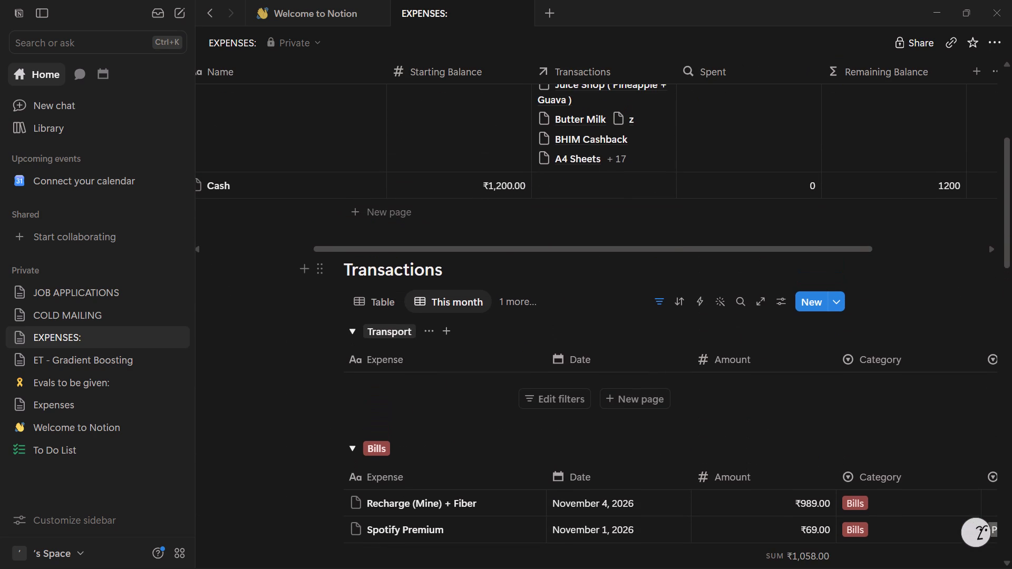
pyautogui.scroll(-3, 477, 410)
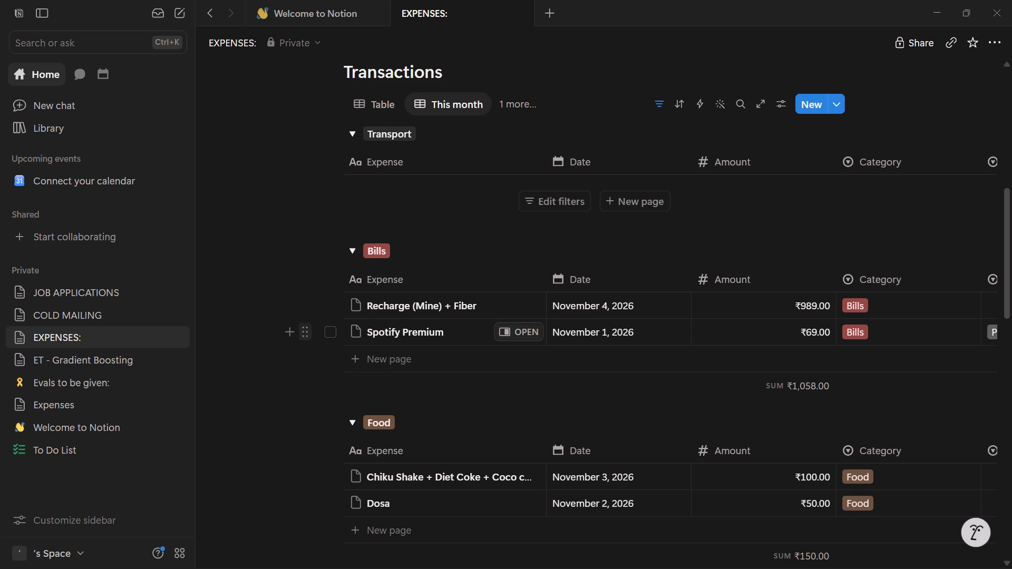
pyautogui.scroll(-3, 291, 347)
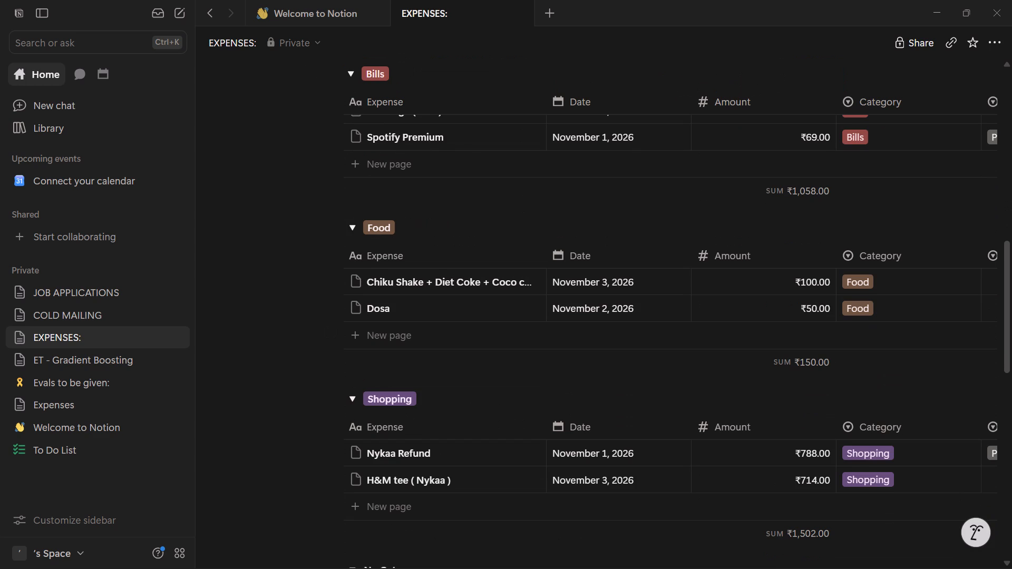
pyautogui.scroll(-3, 288, 348)
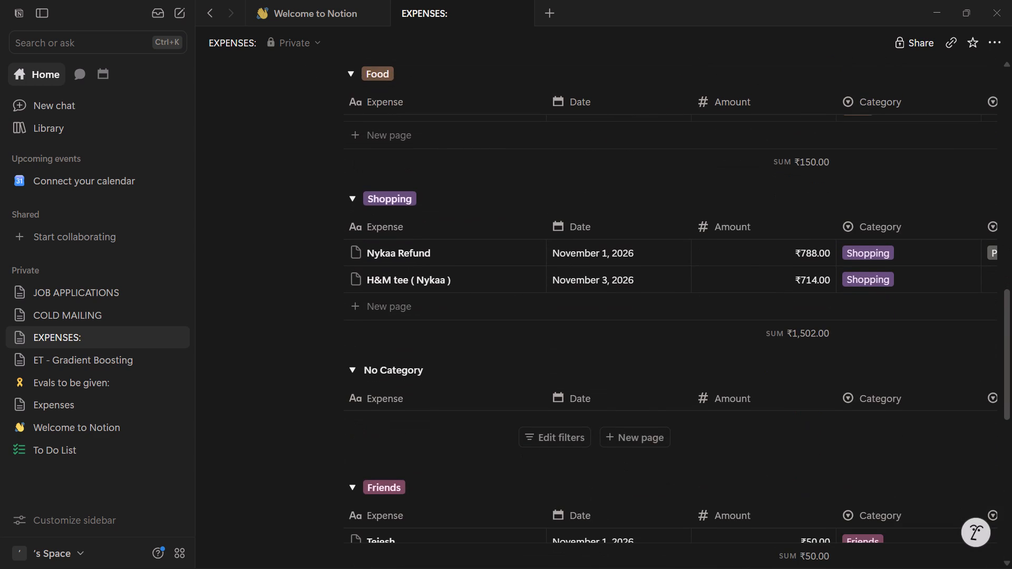
pyautogui.scroll(-2, 288, 348)
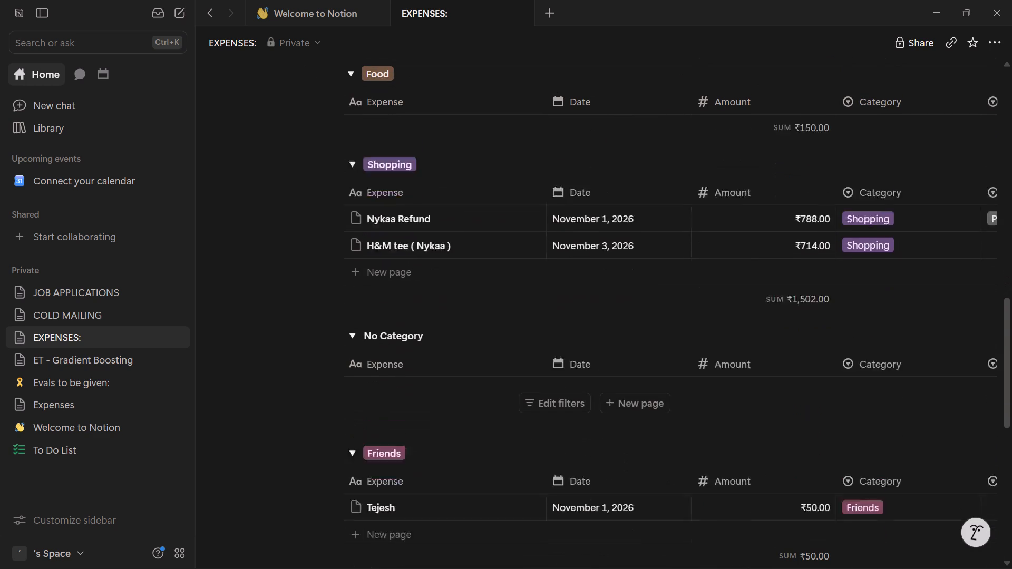
pyautogui.scroll(-1, 288, 348)
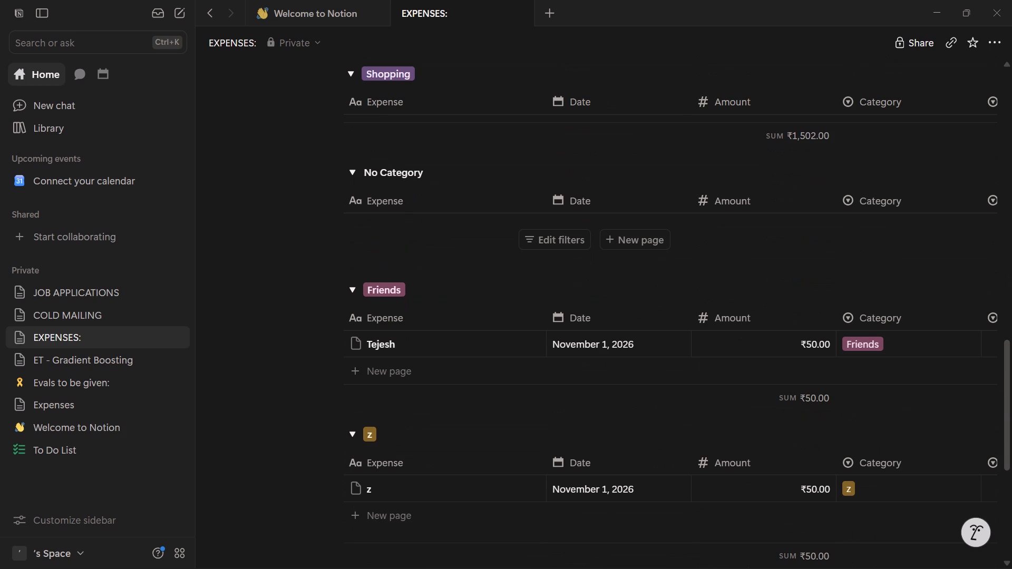
pyautogui.scroll(-2, 288, 348)
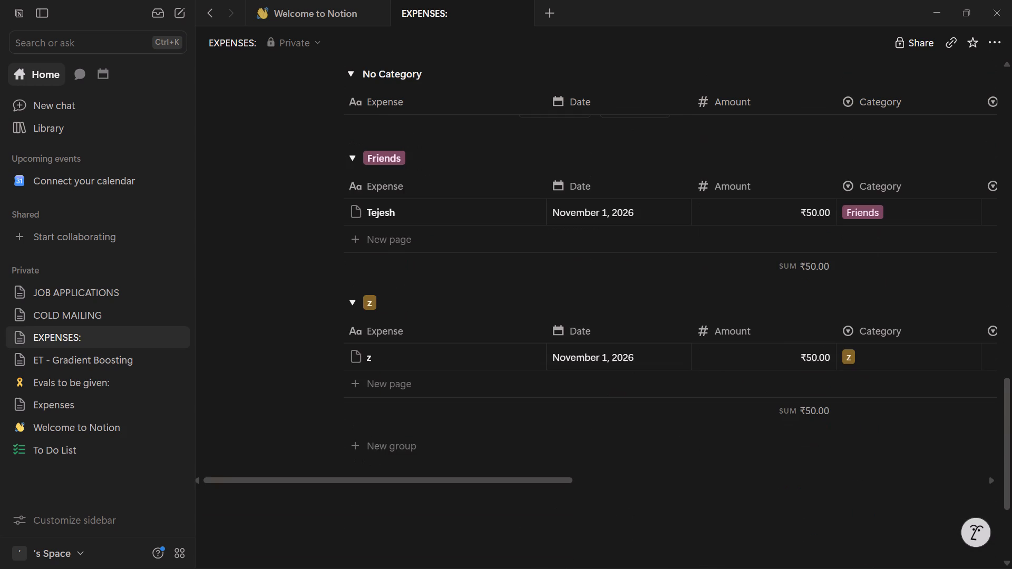
pyautogui.scroll(6, 288, 348)
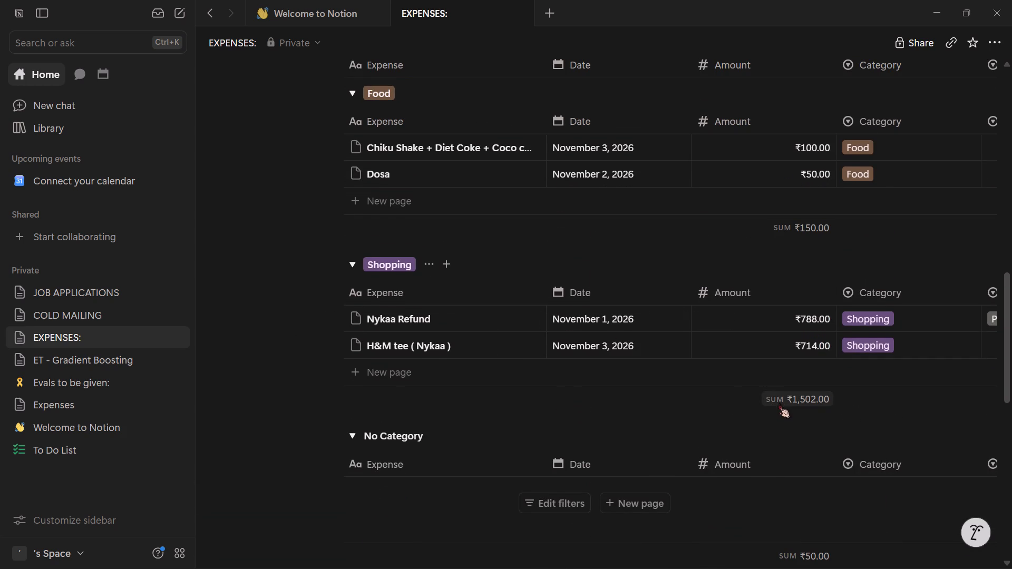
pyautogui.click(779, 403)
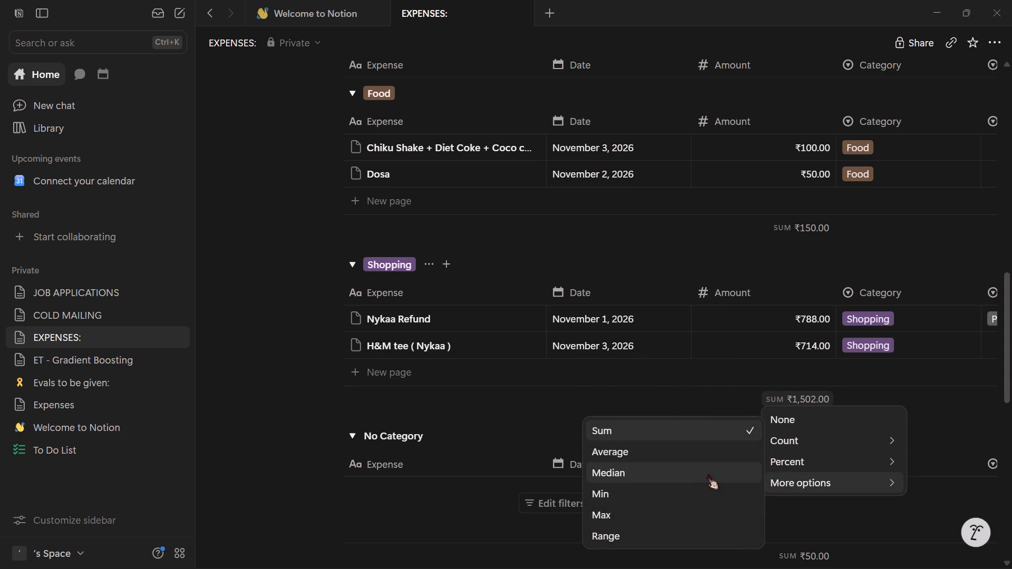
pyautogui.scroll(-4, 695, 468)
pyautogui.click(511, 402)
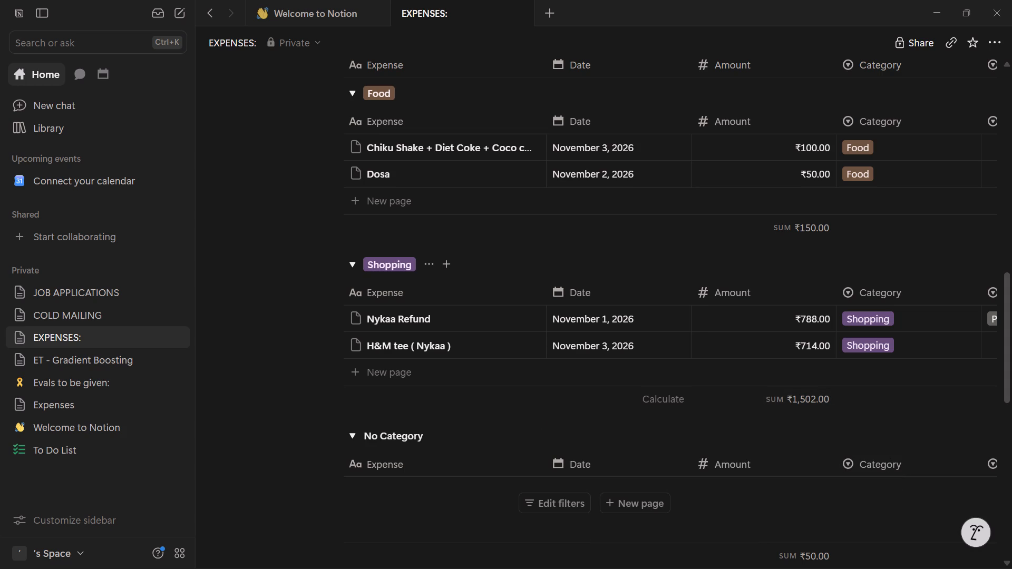
# Look over the This month category groups again and inspect the type options for the Amount property.
pyautogui.hscroll(1, 629, 387)
pyautogui.scroll(8, 281, 293)
pyautogui.scroll(4, 343, 120)
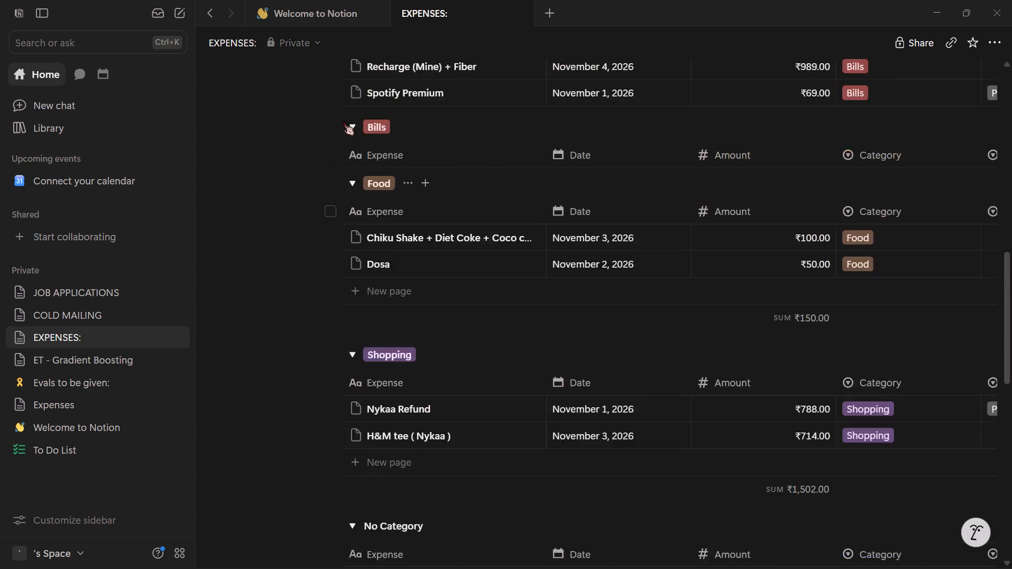
pyautogui.scroll(3, 343, 120)
pyautogui.scroll(-2, 287, 259)
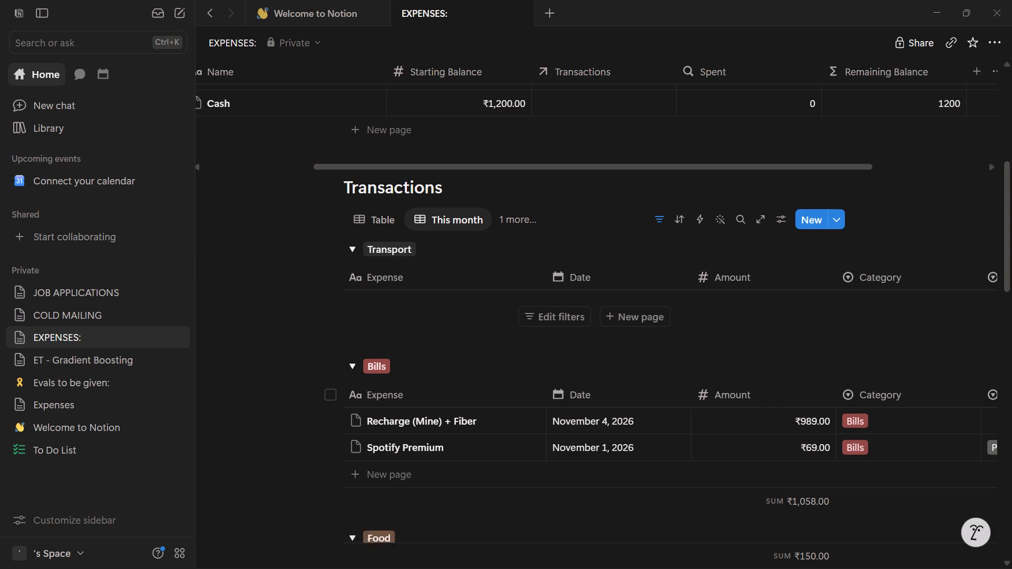
pyautogui.scroll(-1, 287, 259)
pyautogui.scroll(4, 704, 162)
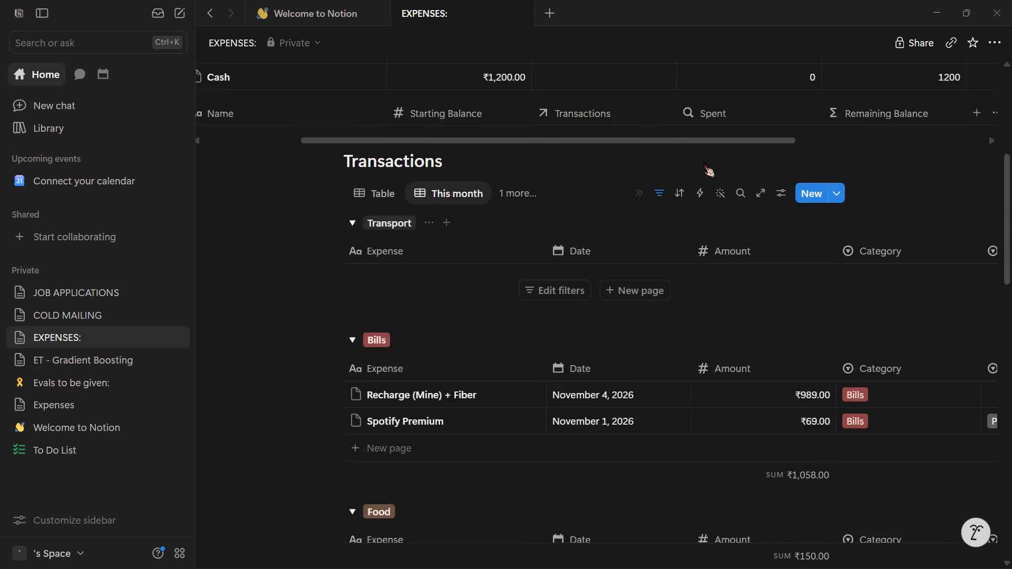
pyautogui.scroll(1, 704, 162)
pyautogui.scroll(-4, 678, 197)
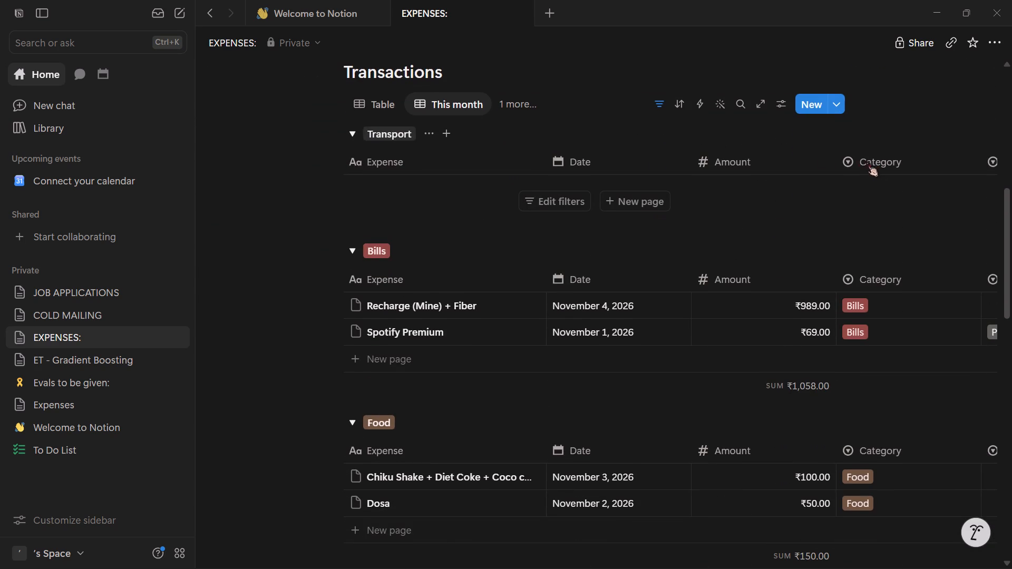
pyautogui.click(765, 157)
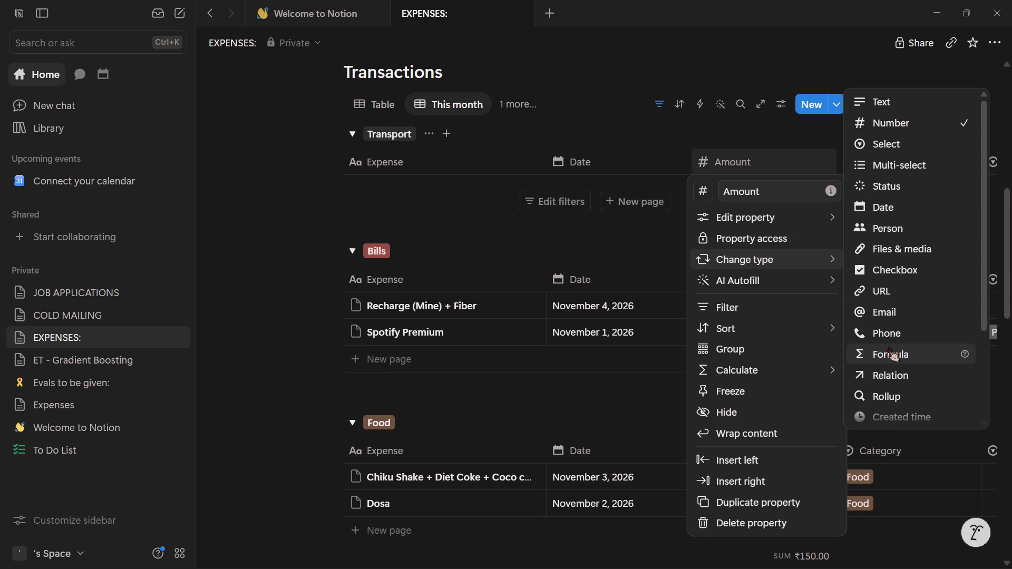
pyautogui.click(497, 232)
# Collapse the Transport group in the This month view.
pyautogui.scroll(-13, 325, 214)
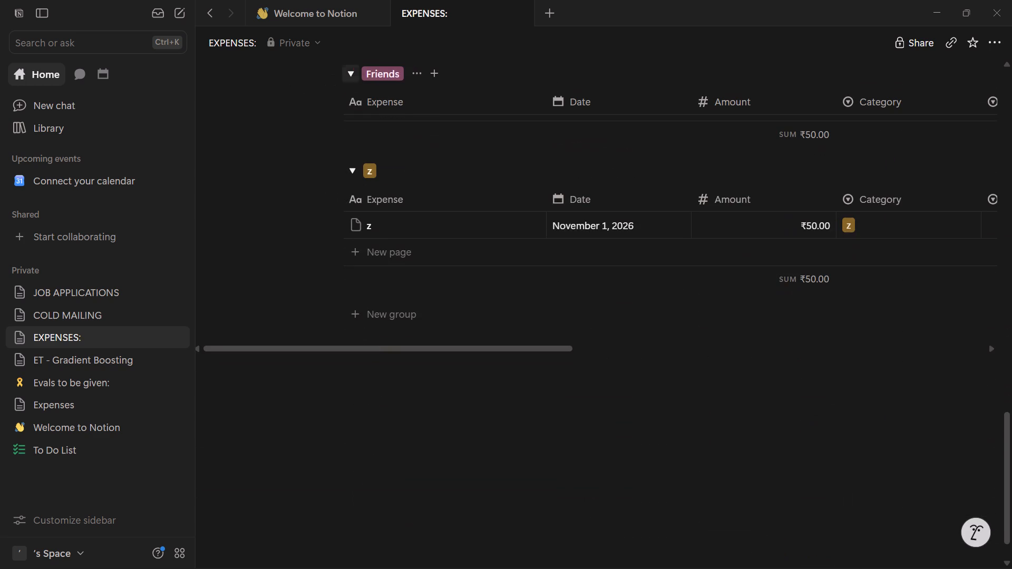
pyautogui.scroll(16, 318, 159)
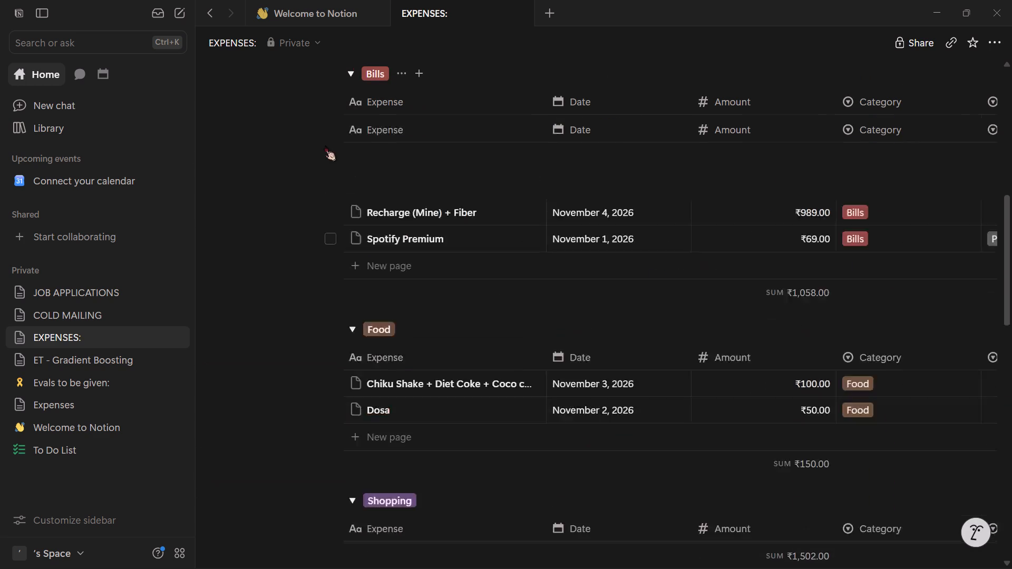
pyautogui.scroll(3, 325, 145)
pyautogui.scroll(-5, 403, 181)
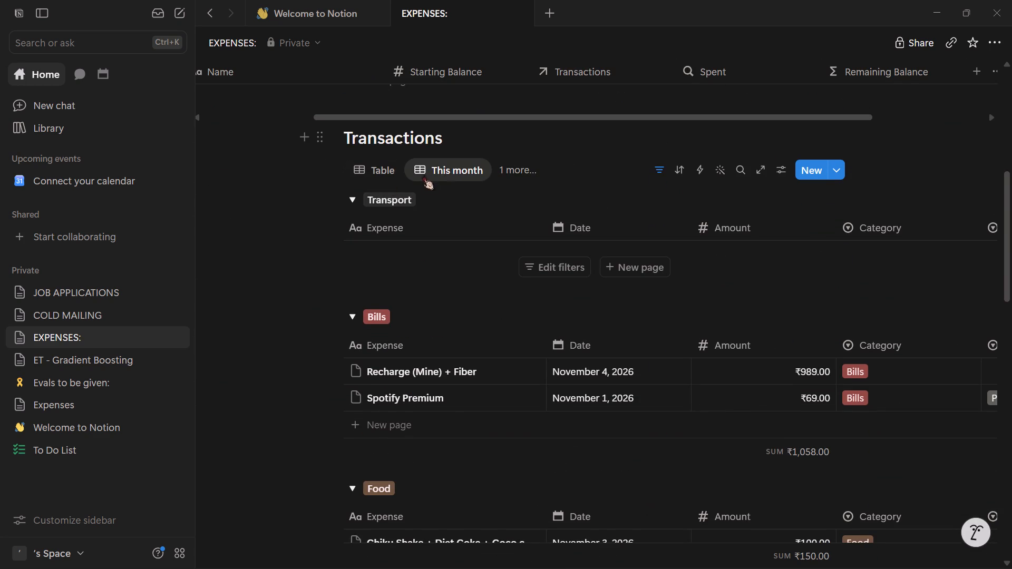
pyautogui.click(351, 199)
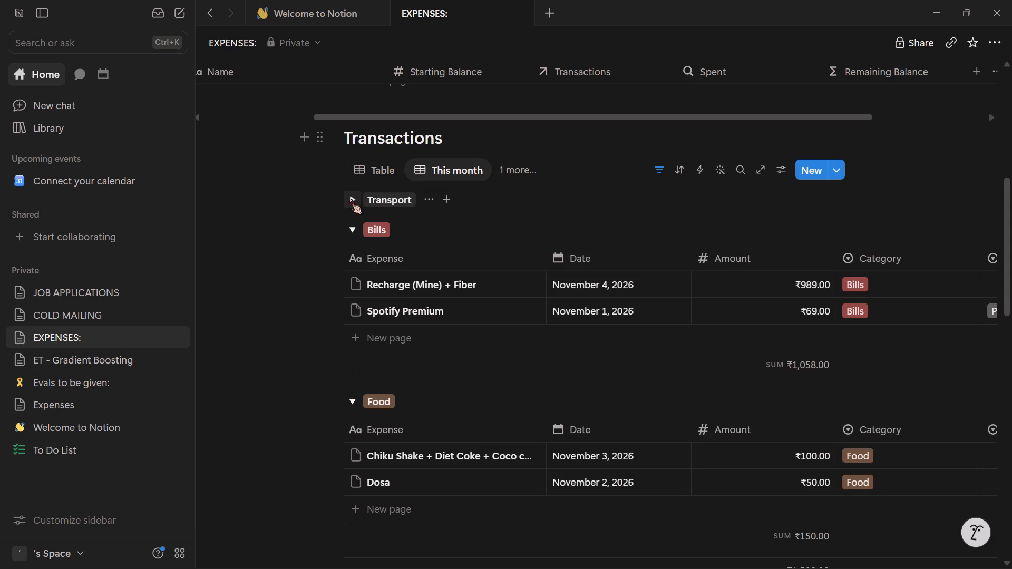
# Open the list of remaining Transactions views.
pyautogui.click(512, 172)
# Switch Transactions back to the Table view and look through its expense entries and the My Balance table.
pyautogui.click(382, 166)
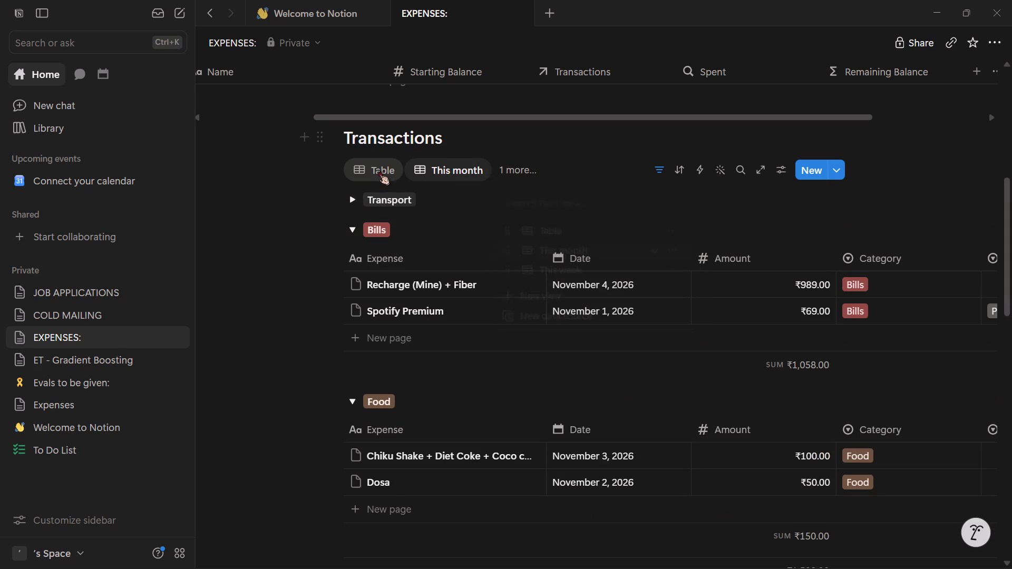
pyautogui.click(377, 170)
pyautogui.scroll(-7, 338, 182)
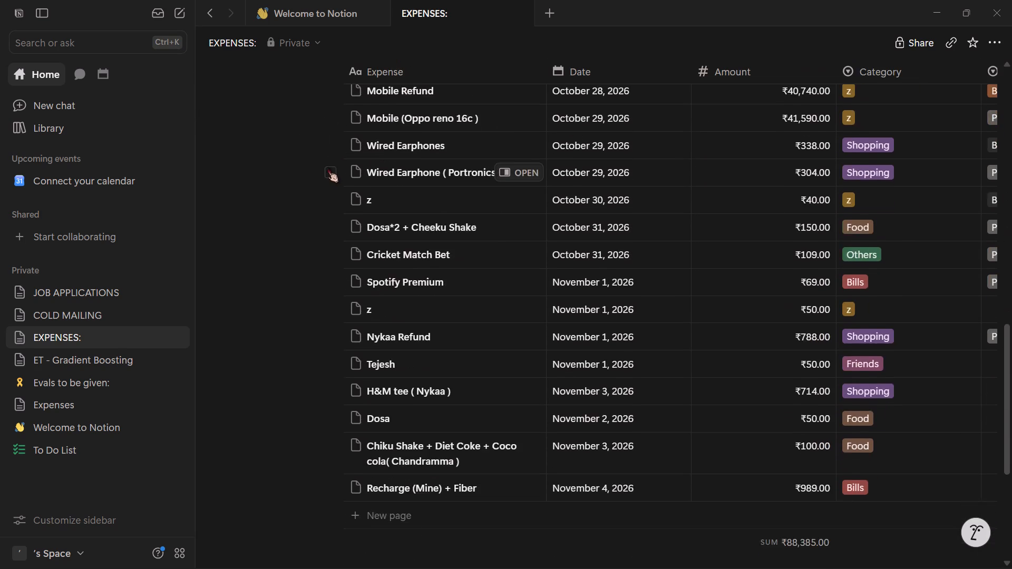